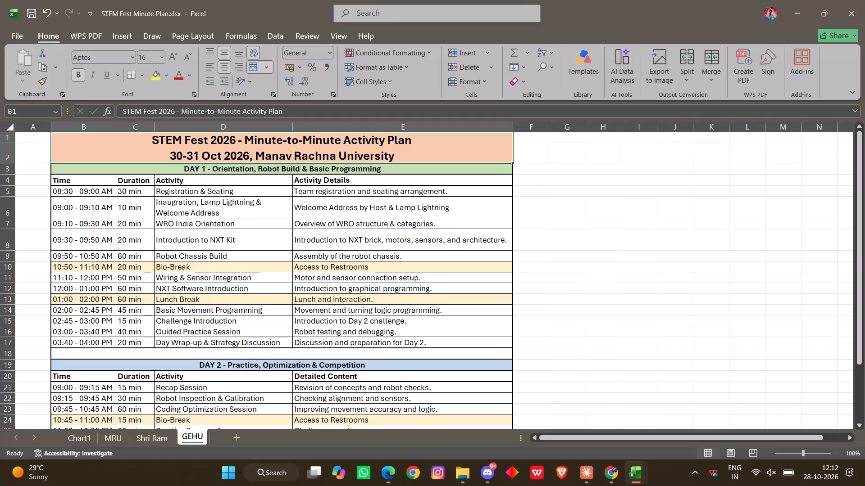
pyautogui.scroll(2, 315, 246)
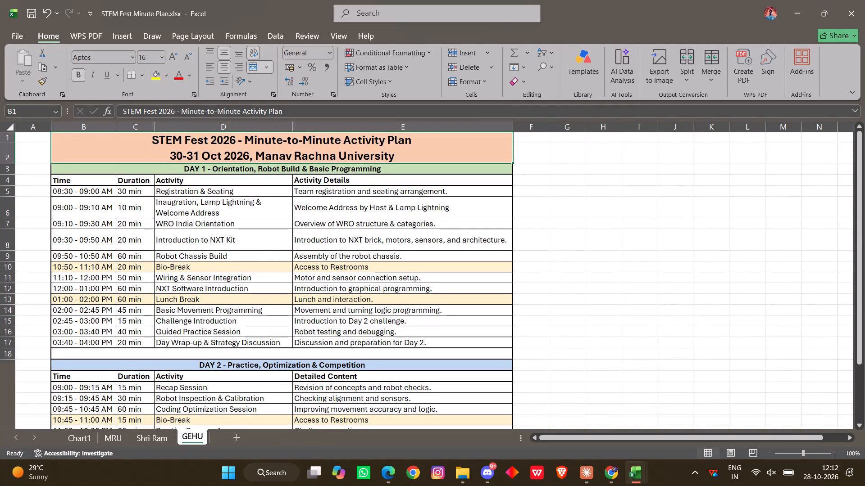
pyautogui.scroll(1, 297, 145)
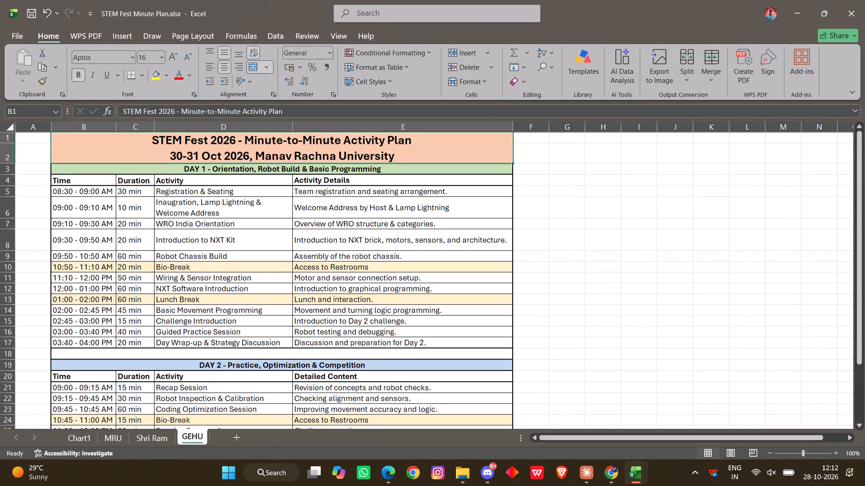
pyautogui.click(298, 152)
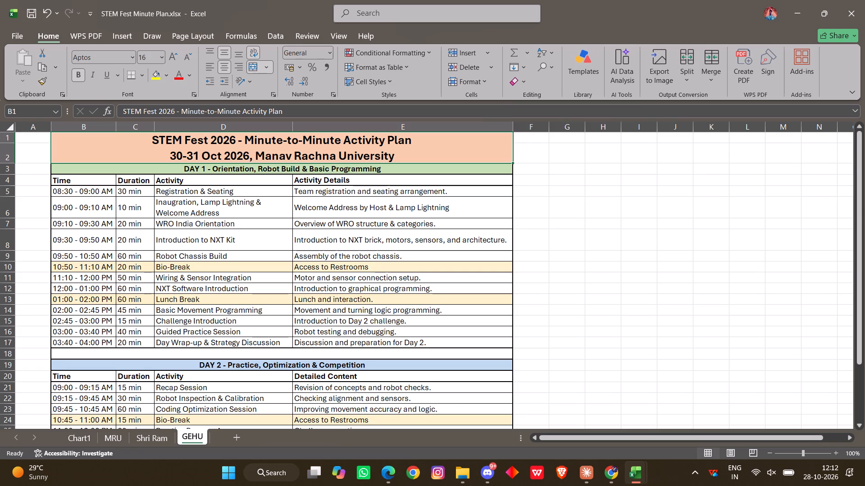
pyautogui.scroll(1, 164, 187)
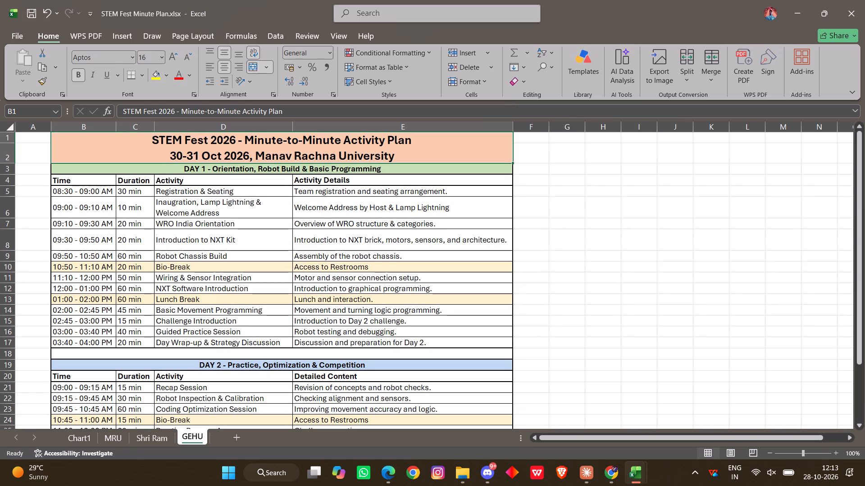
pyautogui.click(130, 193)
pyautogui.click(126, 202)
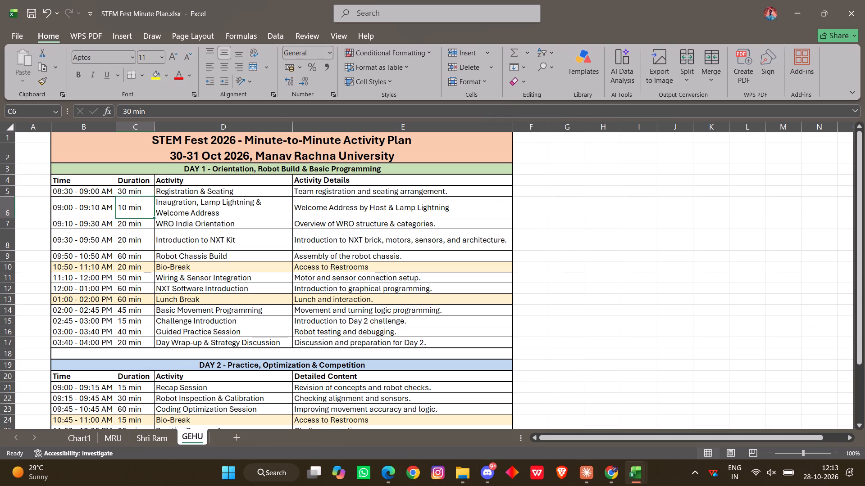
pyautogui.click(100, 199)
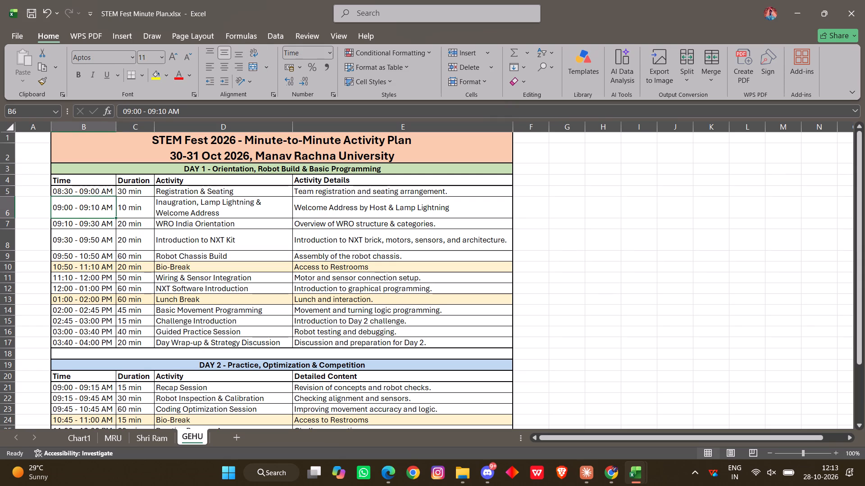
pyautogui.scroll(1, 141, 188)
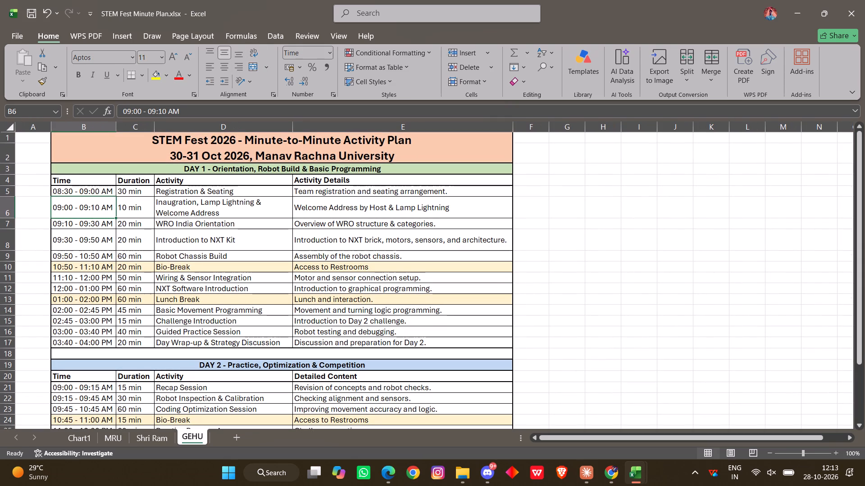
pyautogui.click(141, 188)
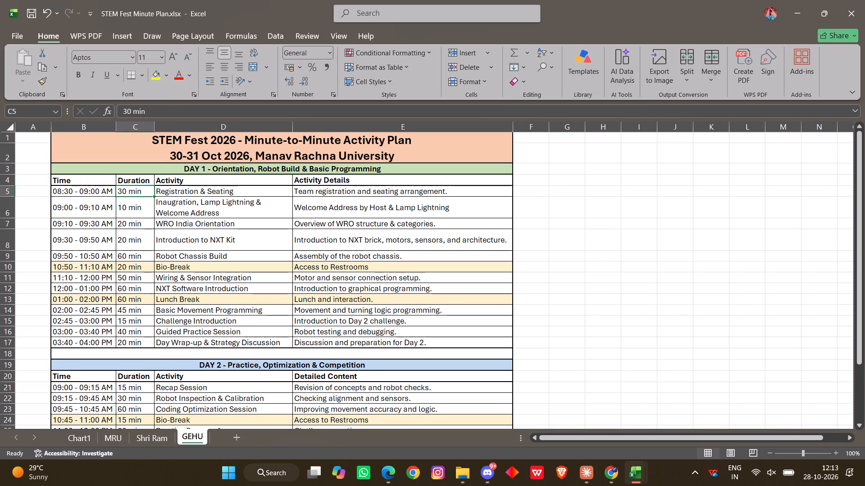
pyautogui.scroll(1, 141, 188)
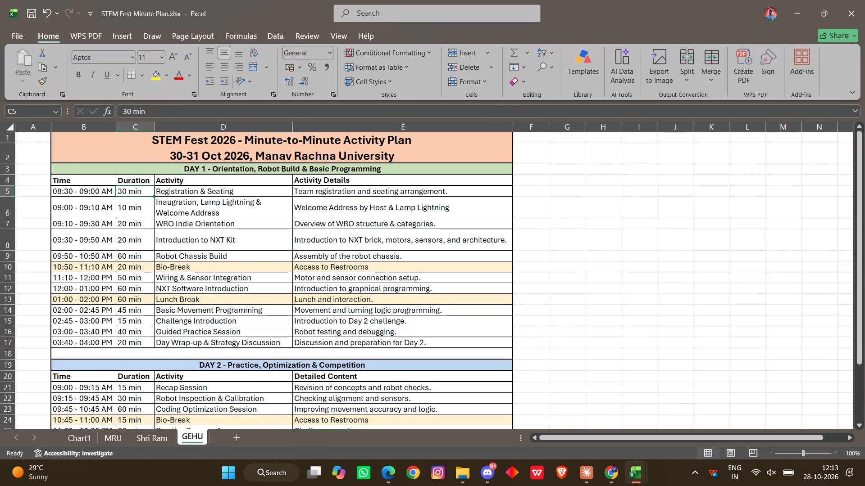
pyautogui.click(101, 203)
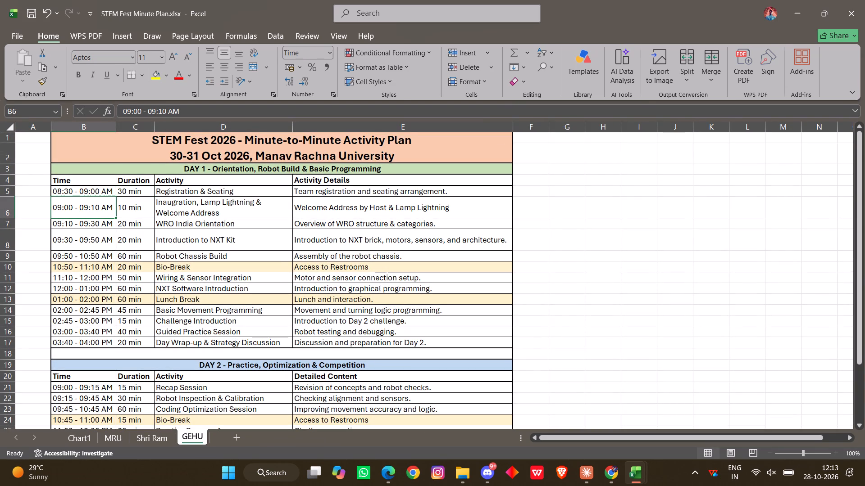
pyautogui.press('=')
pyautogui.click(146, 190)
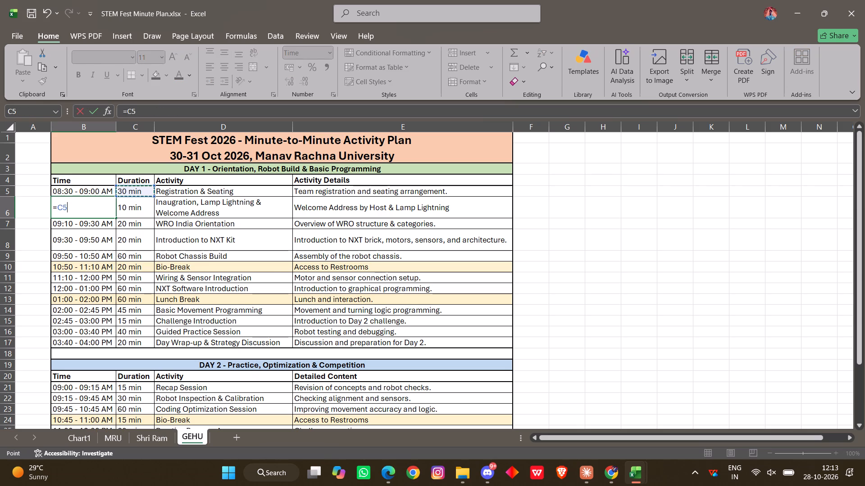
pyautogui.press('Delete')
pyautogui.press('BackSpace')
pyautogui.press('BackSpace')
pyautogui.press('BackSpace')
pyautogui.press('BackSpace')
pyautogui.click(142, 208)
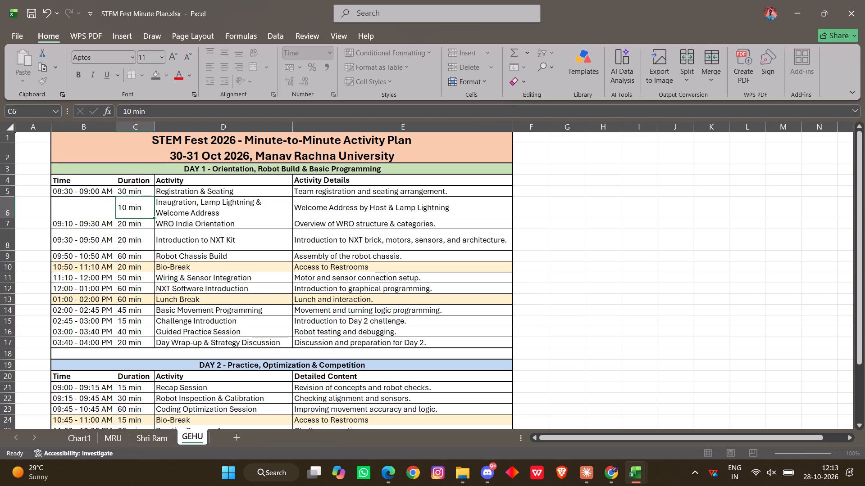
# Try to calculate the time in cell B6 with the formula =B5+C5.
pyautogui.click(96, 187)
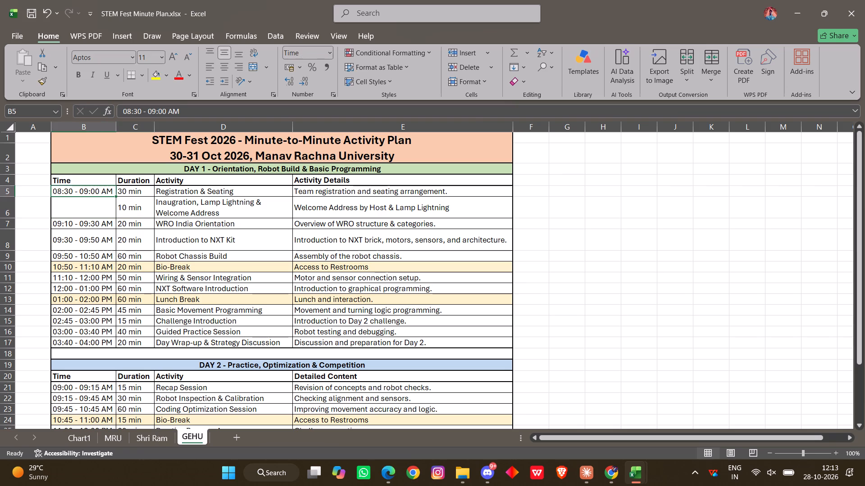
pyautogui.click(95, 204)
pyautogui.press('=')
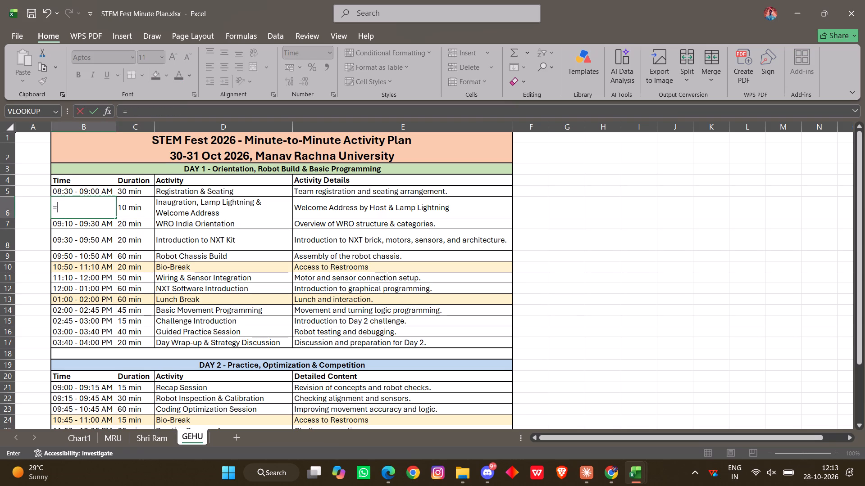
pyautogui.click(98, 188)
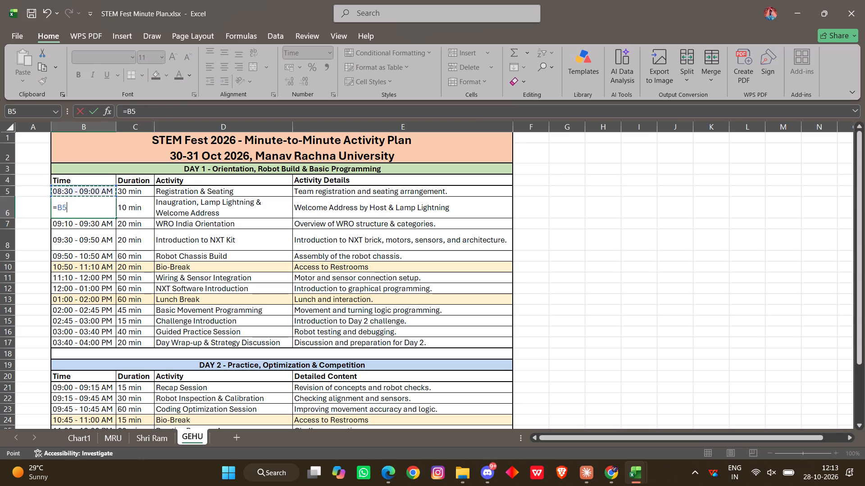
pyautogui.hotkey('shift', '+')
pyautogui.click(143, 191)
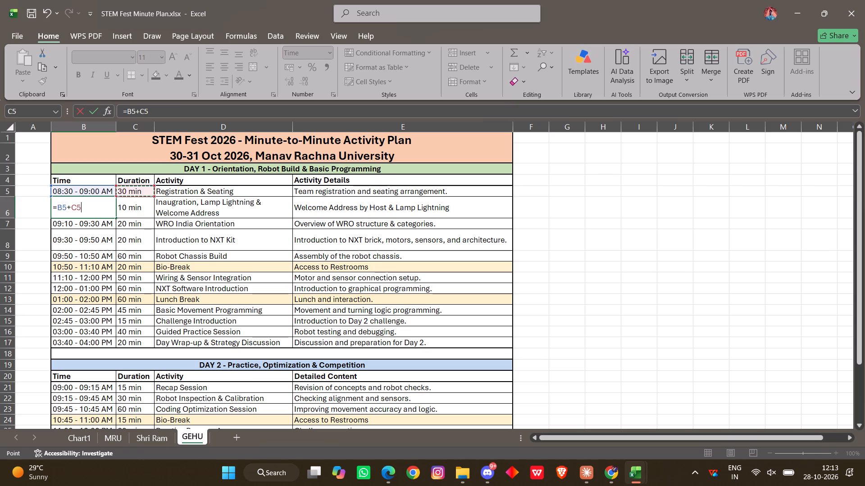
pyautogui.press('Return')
# Clear the contents of cell B6 in the Time column.
pyautogui.click(103, 211)
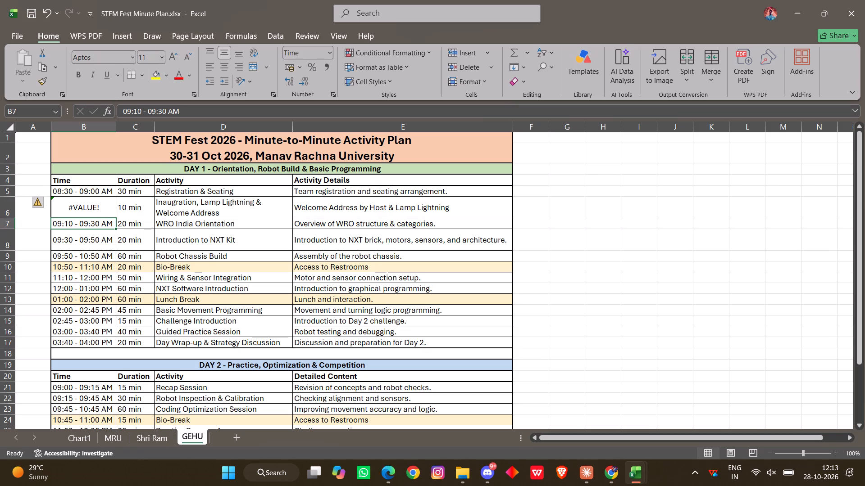
pyautogui.press('Delete')
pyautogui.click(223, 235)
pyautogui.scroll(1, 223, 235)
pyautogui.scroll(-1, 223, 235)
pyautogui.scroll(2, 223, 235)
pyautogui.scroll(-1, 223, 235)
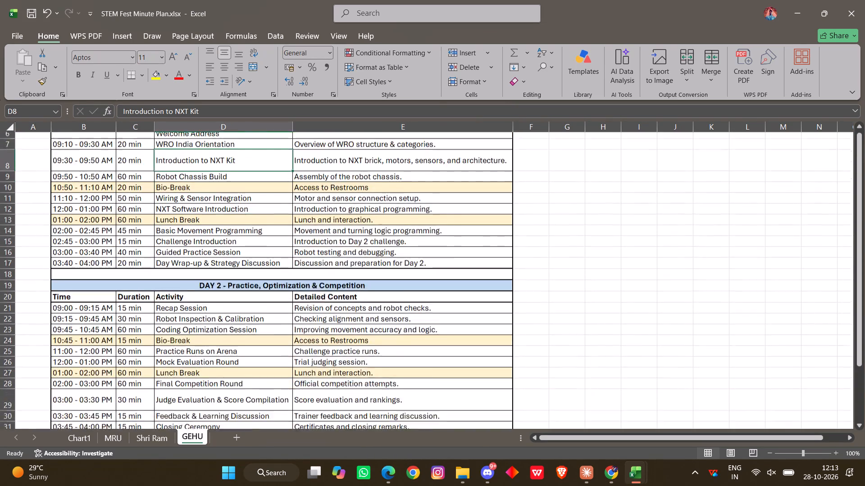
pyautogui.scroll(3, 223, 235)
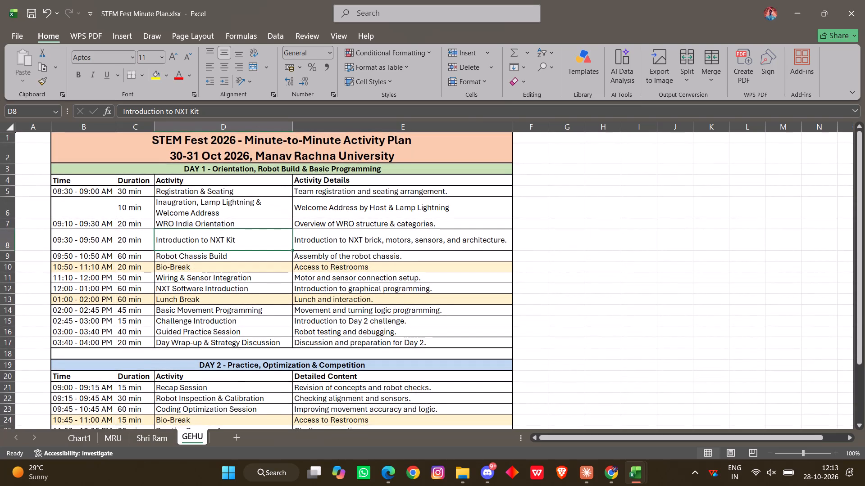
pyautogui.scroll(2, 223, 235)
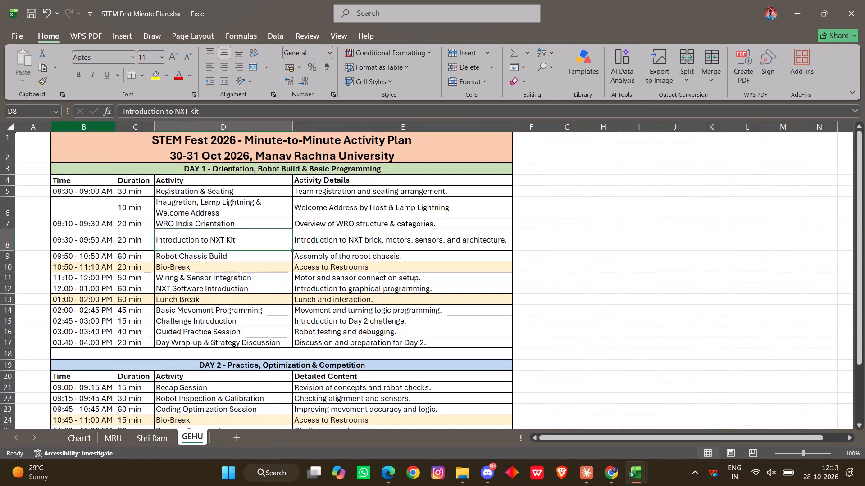
# Insert a blank column before the Time column of the schedule.
pyautogui.click(74, 128)
pyautogui.rightClick(74, 128)
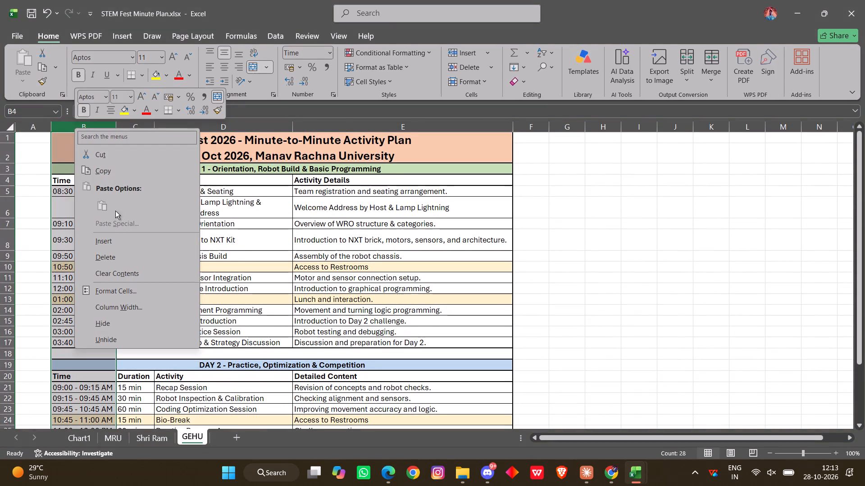
pyautogui.tripleClick(116, 235)
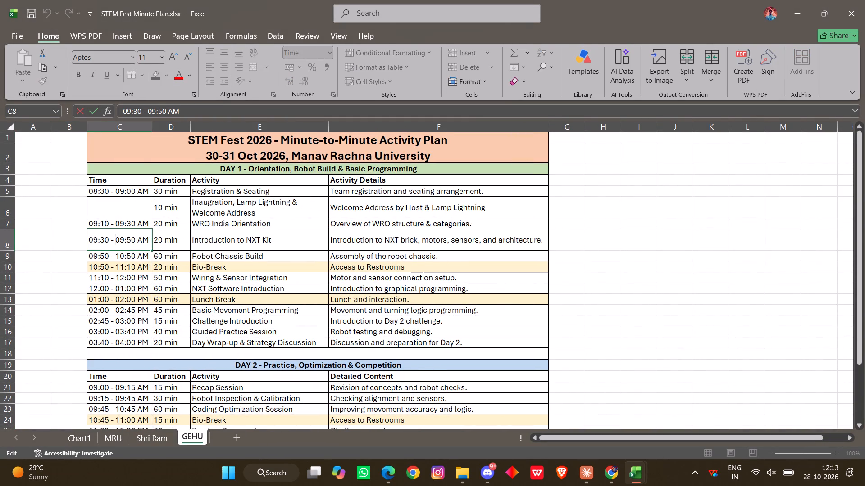
# Copy the whole Time column C and paste it into the blank column B.
pyautogui.click(105, 129)
pyautogui.hotkey('ctrl', 'c')
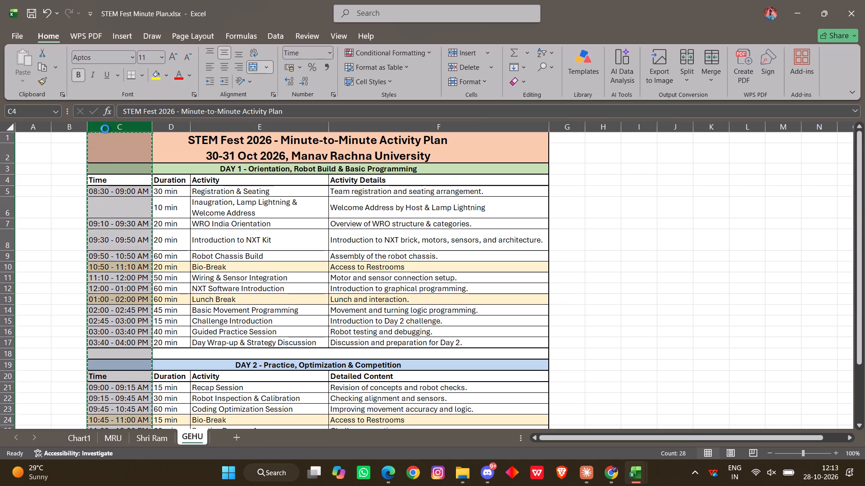
pyautogui.click(59, 129)
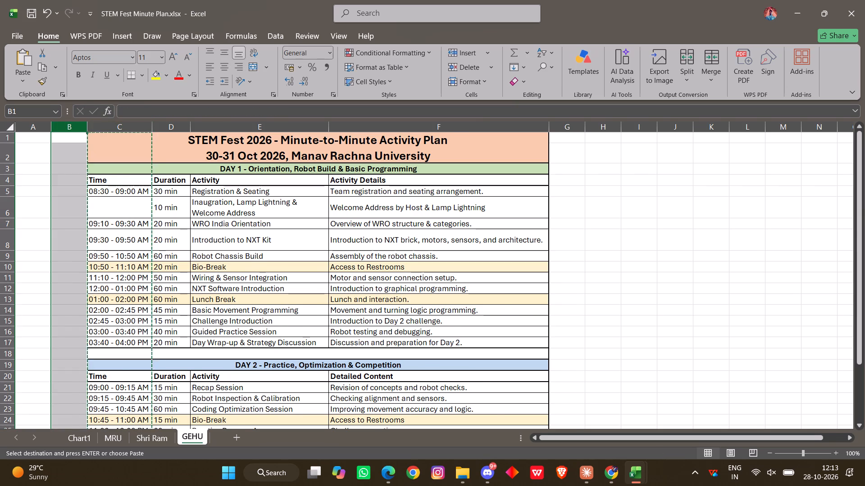
pyautogui.hotkey('ctrl', 'v')
pyautogui.moveTo(164, 177); pyautogui.dragTo(172, 263)
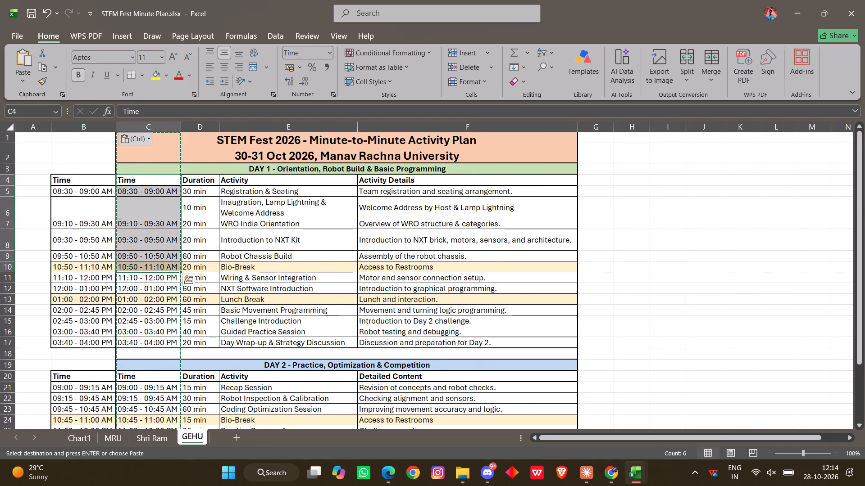
# Extend the merged, centred "DAY 2 - Practice, Optimization & Competition" heading in row 19 to span columns B to F.
pyautogui.scroll(-1, 172, 263)
pyautogui.moveTo(270, 213); pyautogui.dragTo(96, 211)
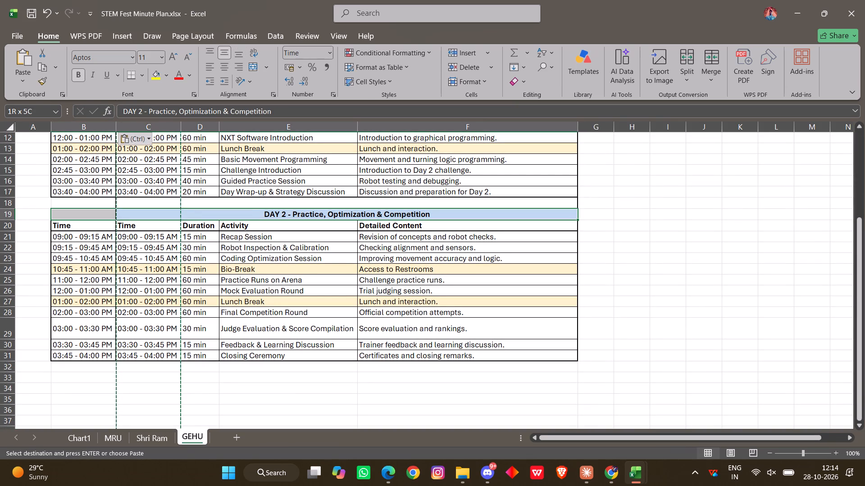
pyautogui.moveTo(96, 211); pyautogui.dragTo(93, 211)
pyautogui.doubleClick(250, 69)
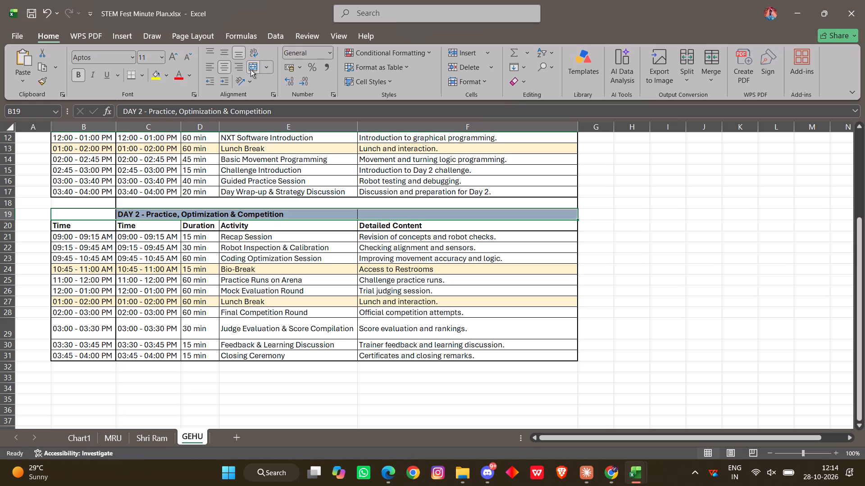
pyautogui.click(328, 271)
pyautogui.click(633, 240)
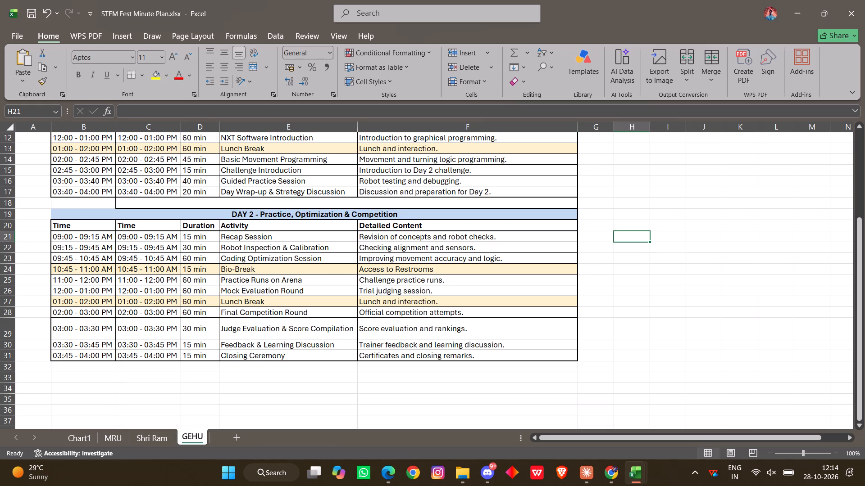
# Extend the merged blank separator row 18 above the Day 2 heading to span columns B to F.
pyautogui.moveTo(191, 204); pyautogui.dragTo(101, 200)
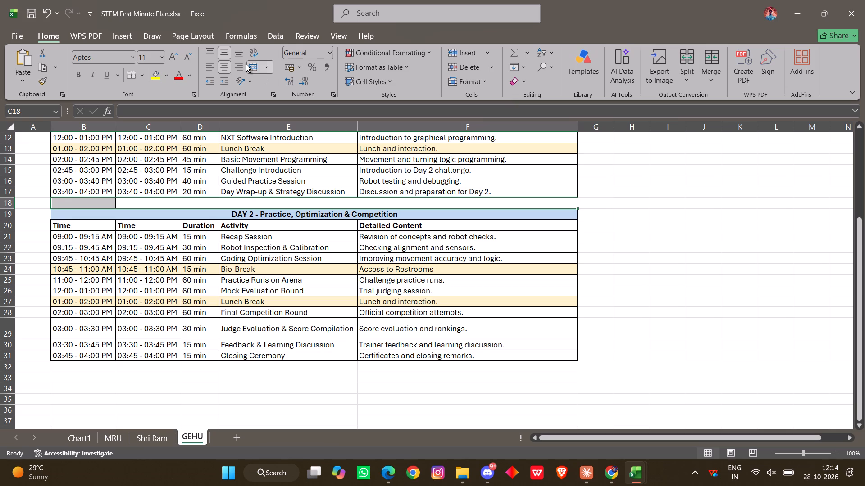
pyautogui.click(248, 64)
pyautogui.click(248, 64)
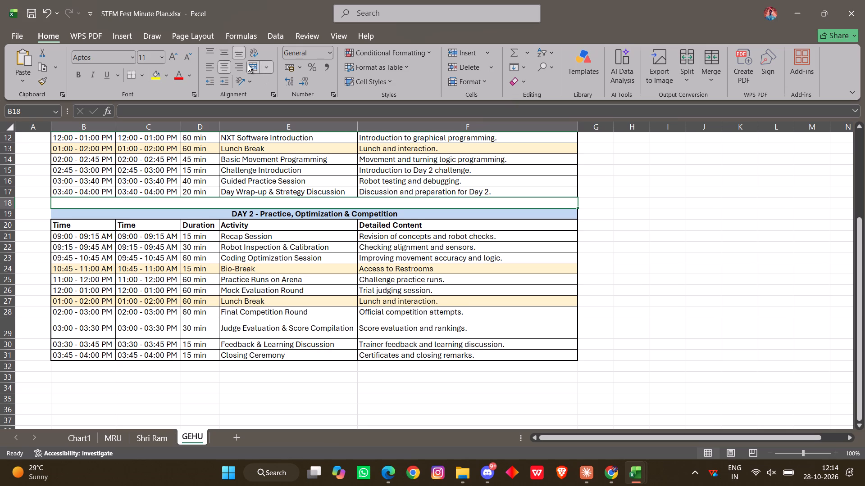
pyautogui.click(660, 242)
# Extend the merged, centred "DAY 1 - Orientation, Robot Build & Basic Programming" heading in row 3 to span columns B to F.
pyautogui.scroll(1, 571, 284)
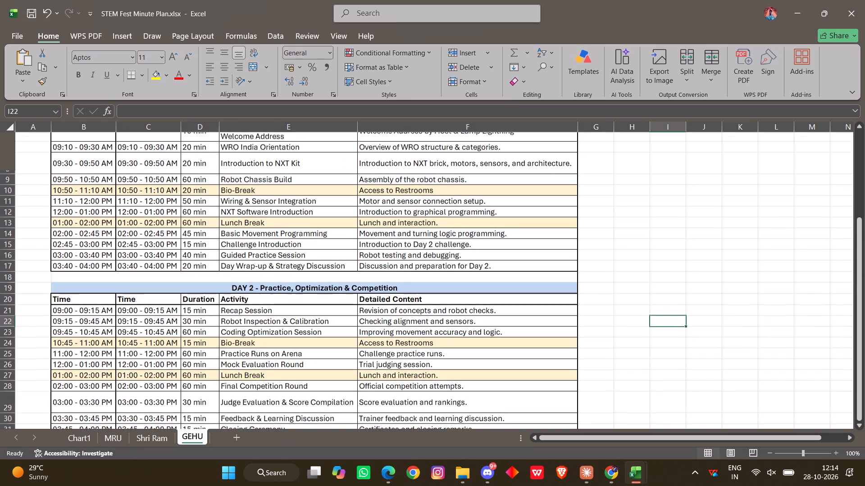
pyautogui.scroll(3, 571, 284)
pyautogui.moveTo(299, 164); pyautogui.dragTo(222, 168)
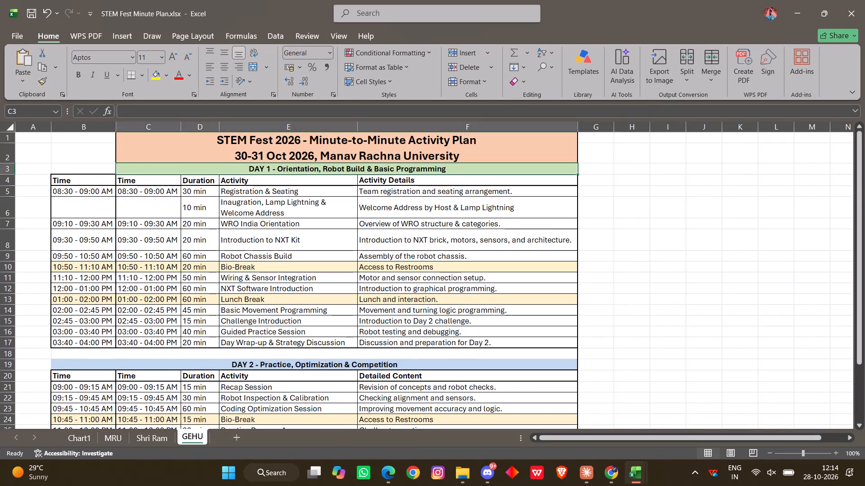
pyautogui.moveTo(222, 168); pyautogui.dragTo(86, 166)
pyautogui.click(251, 66)
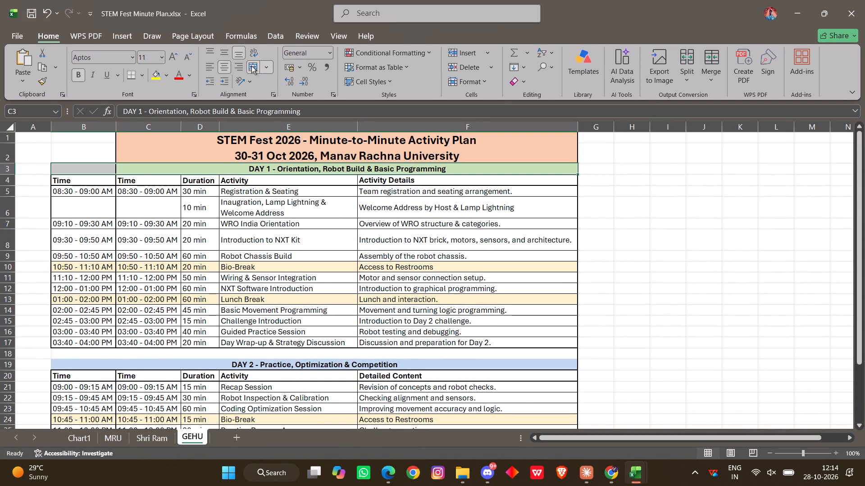
pyautogui.click(251, 66)
pyautogui.click(549, 200)
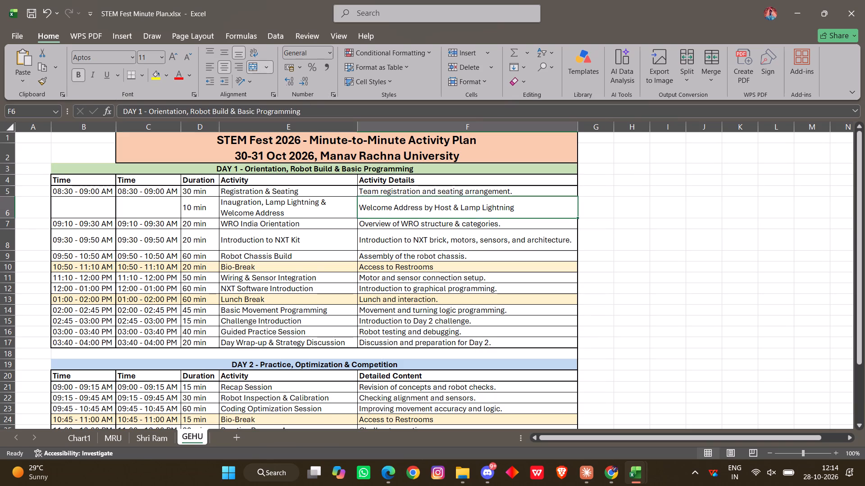
# Extend the merged, centred "STEM Fest 2026 - Minute-to-Minute Activity Plan" title in rows 1 and 2 to span columns B to F.
pyautogui.click(607, 198)
pyautogui.scroll(2, 607, 198)
pyautogui.moveTo(502, 154); pyautogui.dragTo(375, 165)
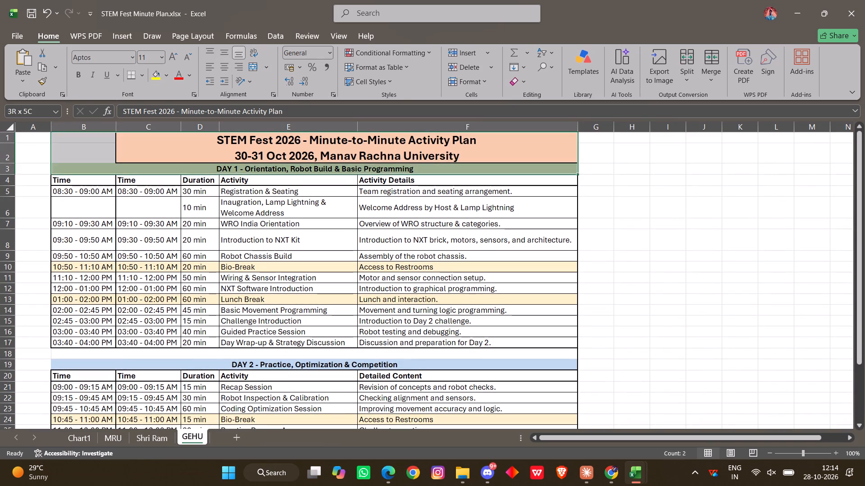
pyautogui.moveTo(375, 165); pyautogui.dragTo(92, 150)
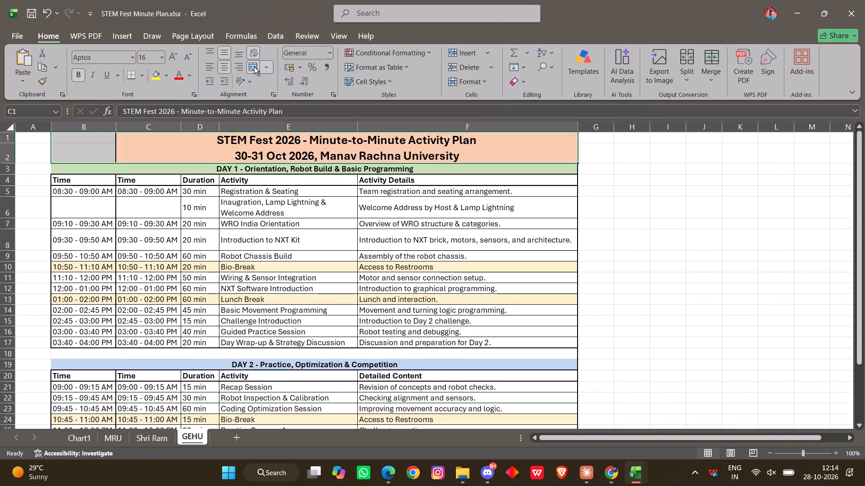
pyautogui.click(254, 67)
pyautogui.click(254, 67)
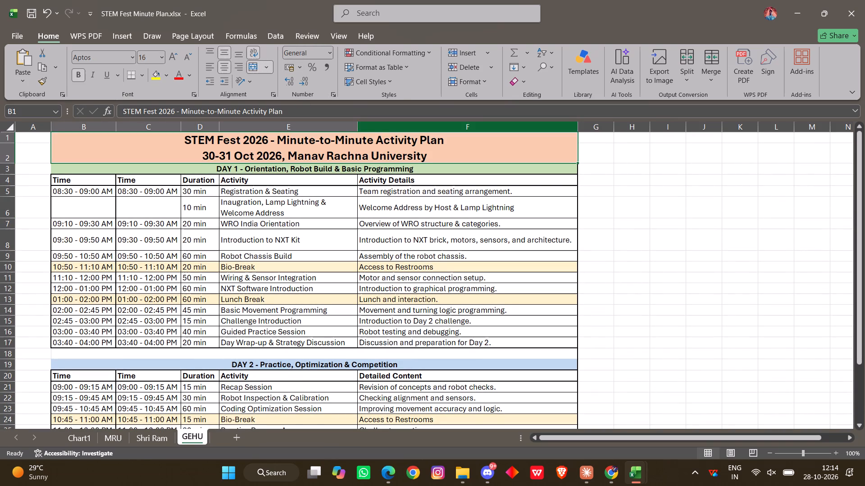
pyautogui.click(608, 154)
pyautogui.scroll(2, 606, 192)
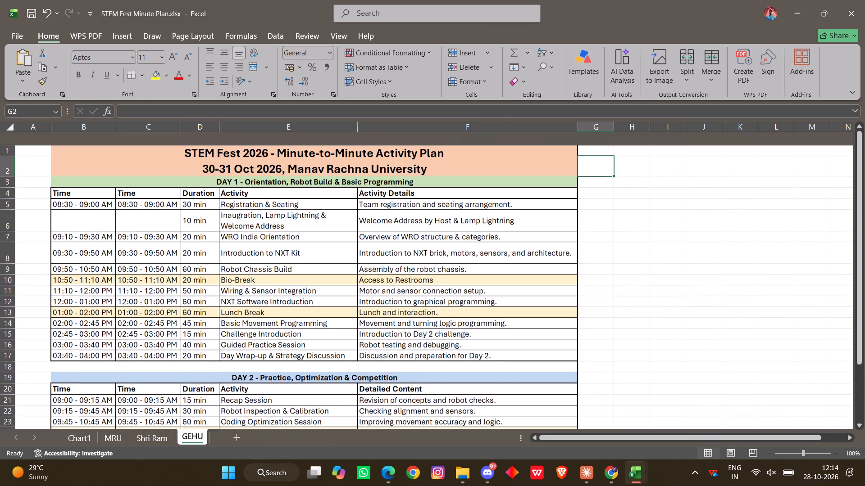
# Rename the two Day 1 Time column headers in B4 and C4 as Start and End.
pyautogui.click(96, 181)
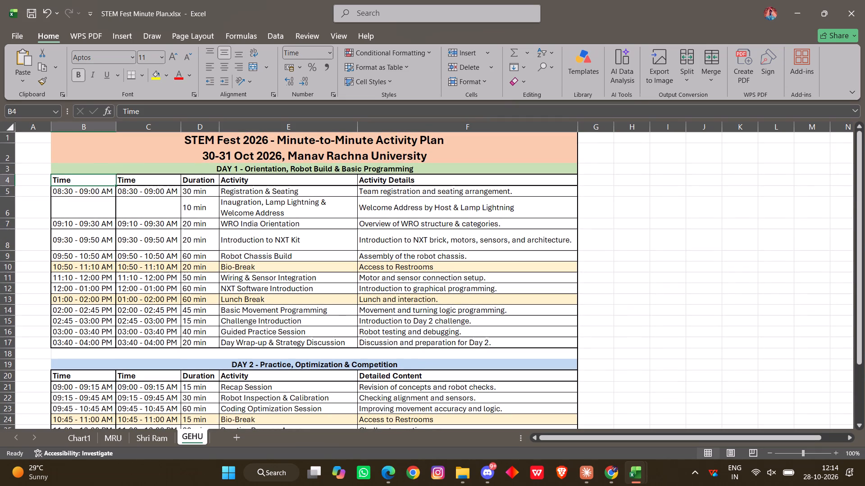
pyautogui.write('ST')
pyautogui.press('r')
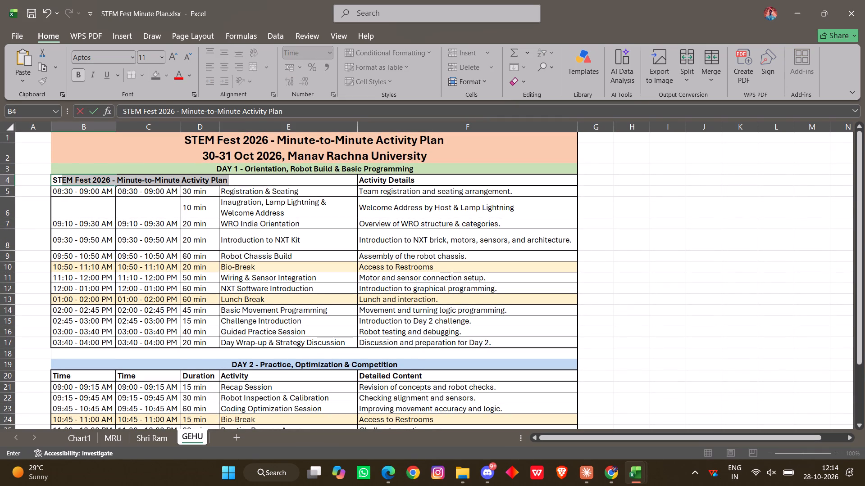
pyautogui.press('BackSpace')
pyautogui.press('BackSpace')
pyautogui.press('y')
pyautogui.press('BackSpace')
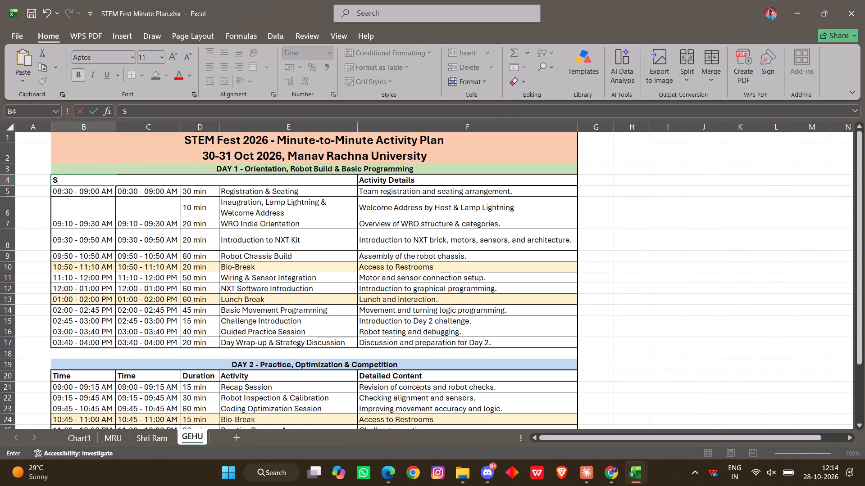
pyautogui.write('tart')
pyautogui.press('Return')
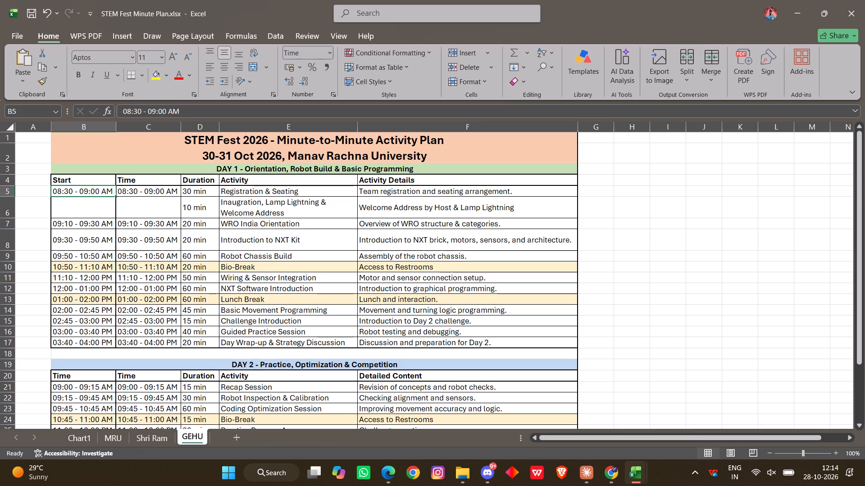
pyautogui.click(136, 180)
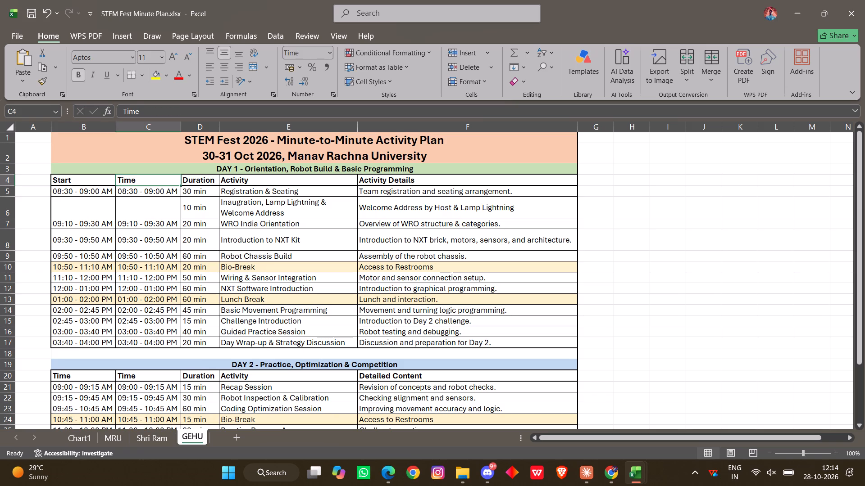
pyautogui.write('End')
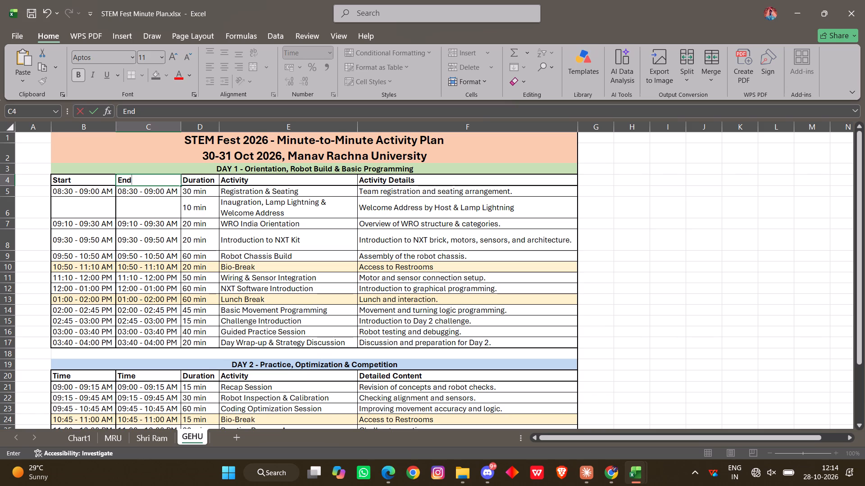
pyautogui.click(169, 197)
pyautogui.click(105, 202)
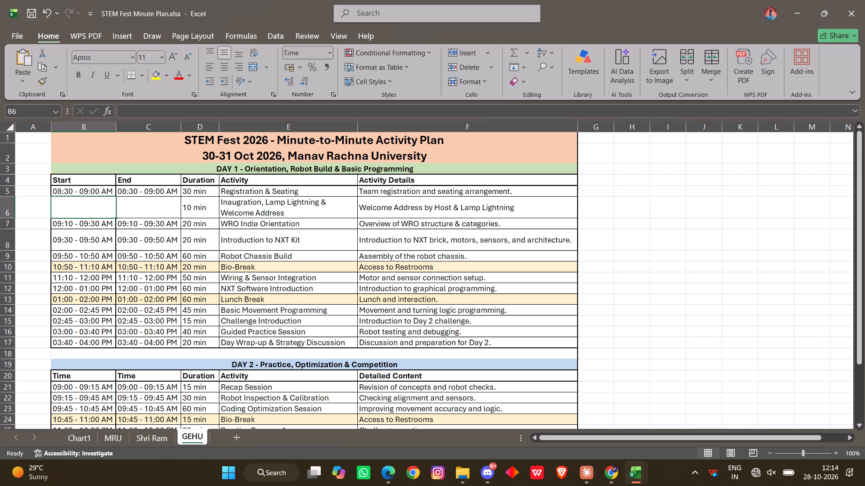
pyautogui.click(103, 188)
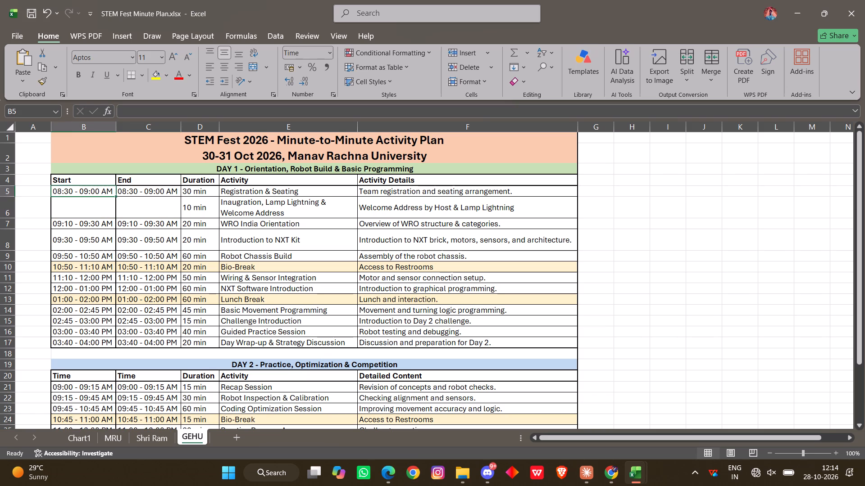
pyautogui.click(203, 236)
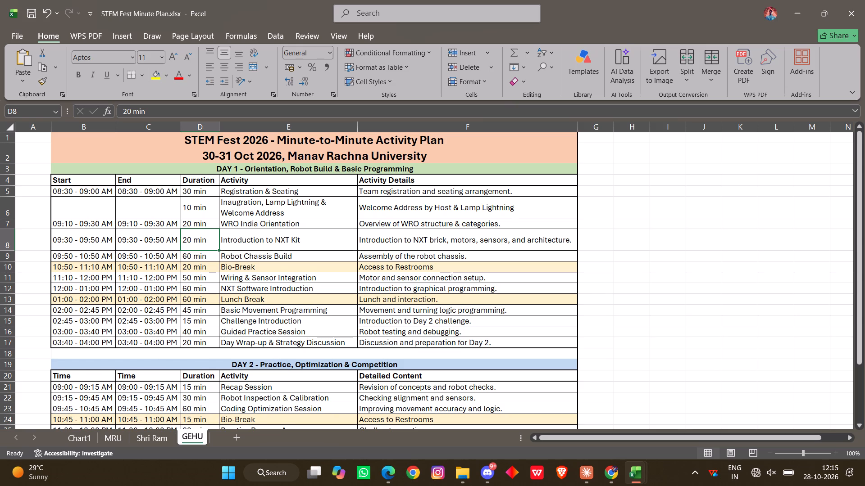
# Apply thick outside borders to the merged STEM Fest 2026 title block in rows 1 and 2.
pyautogui.scroll(2, 462, 255)
pyautogui.moveTo(463, 156); pyautogui.dragTo(419, 151)
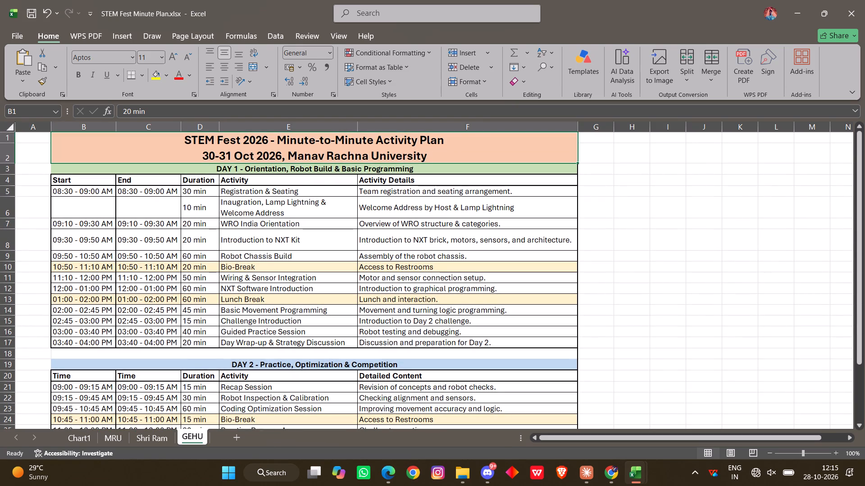
pyautogui.moveTo(419, 151); pyautogui.dragTo(419, 151)
pyautogui.click(141, 74)
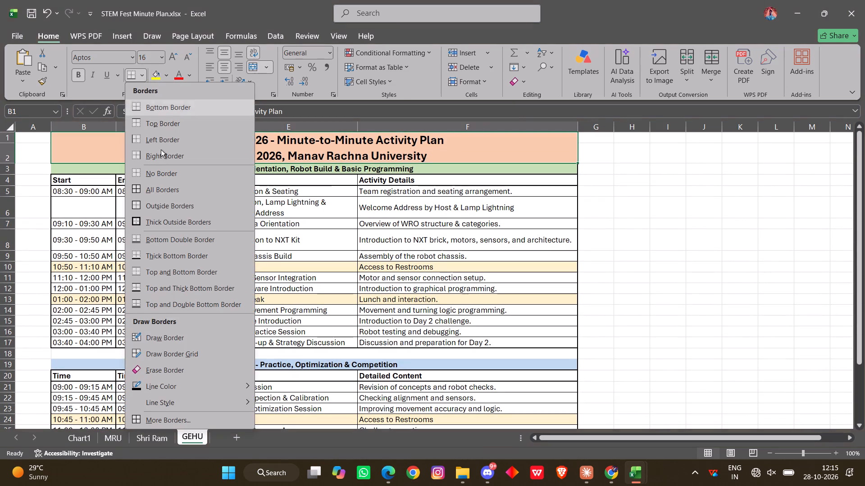
pyautogui.click(172, 216)
pyautogui.click(581, 246)
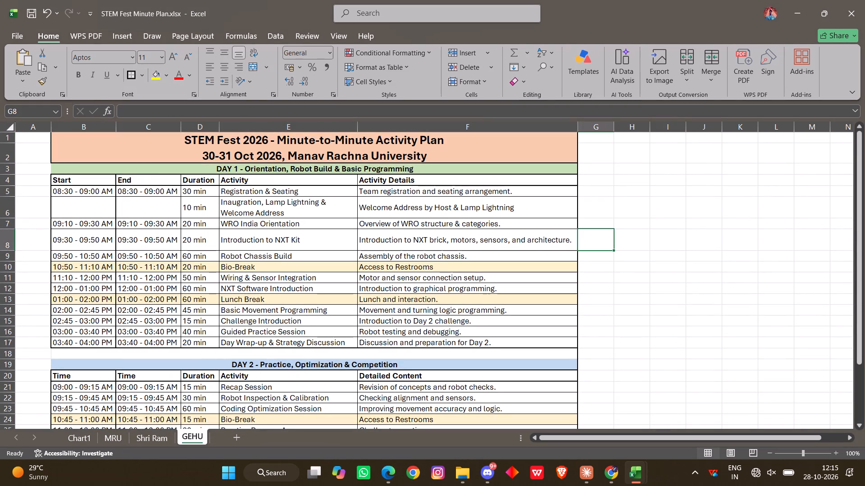
pyautogui.click(650, 224)
# Apply the same thick outside borders to the merged Day 1 heading in row 3.
pyautogui.click(552, 172)
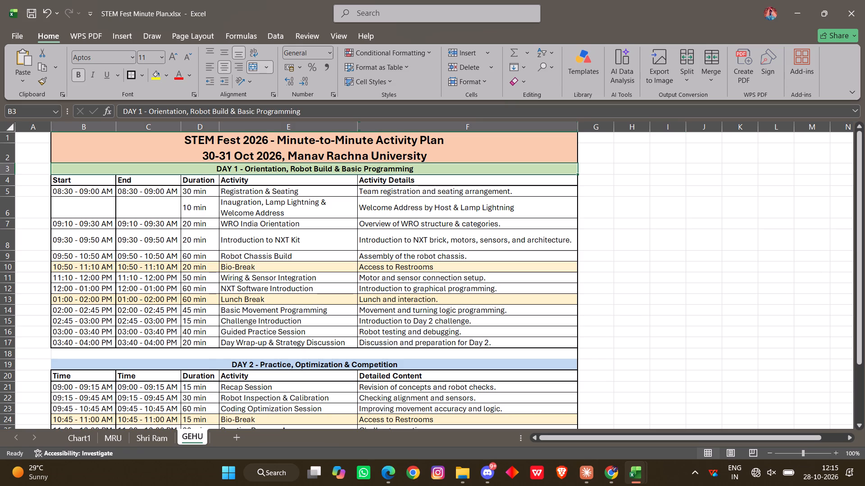
pyautogui.click(126, 76)
pyautogui.click(655, 233)
pyautogui.scroll(2, 651, 263)
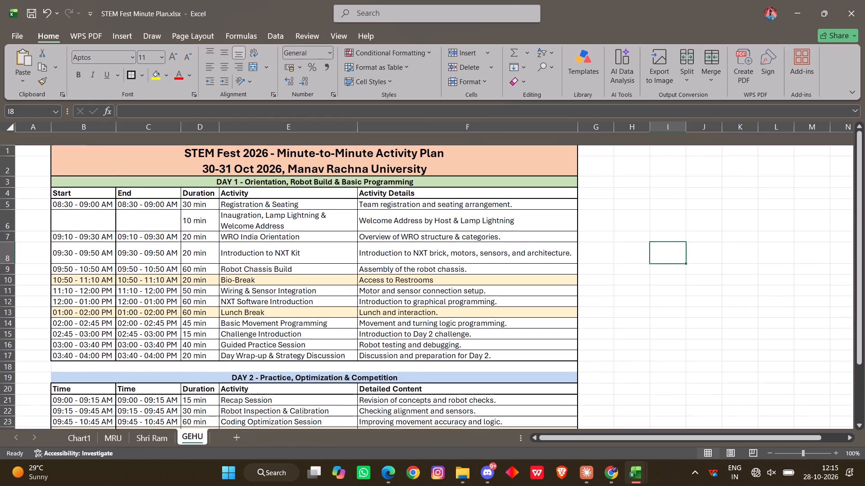
pyautogui.scroll(1, 651, 263)
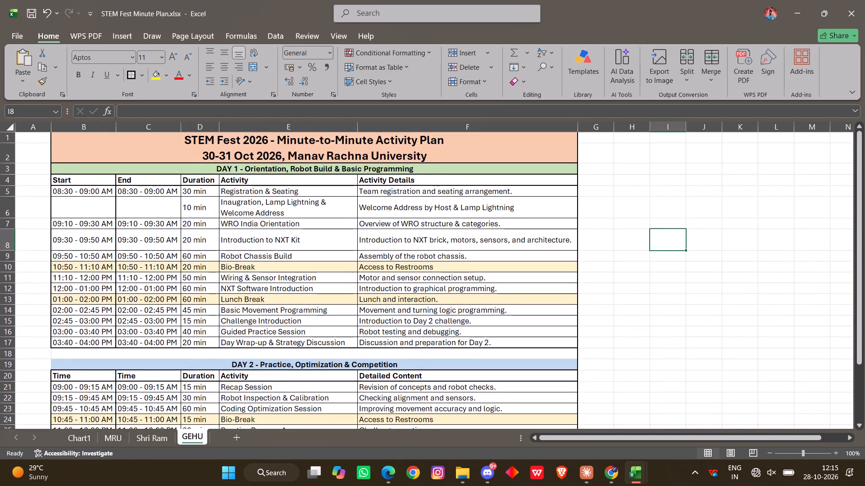
# Examine the schedule layout on the Shri Ram sheet and compare it with the GEHU sheet.
pyautogui.click(107, 193)
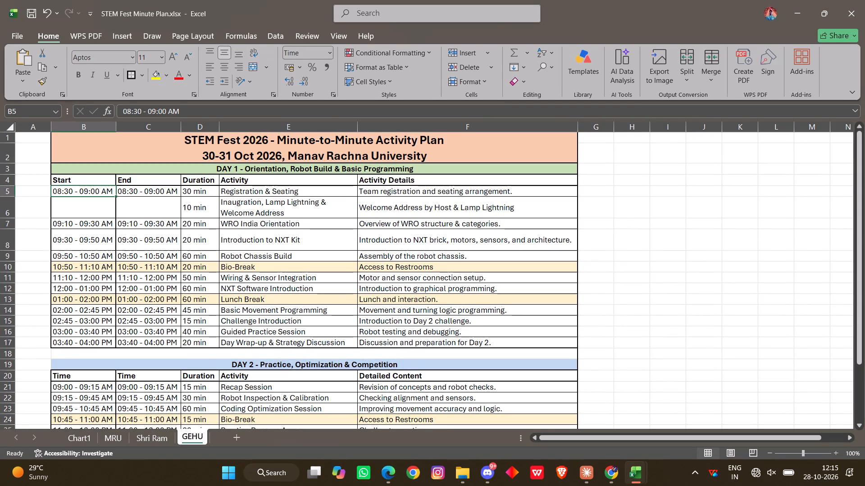
pyautogui.click(167, 442)
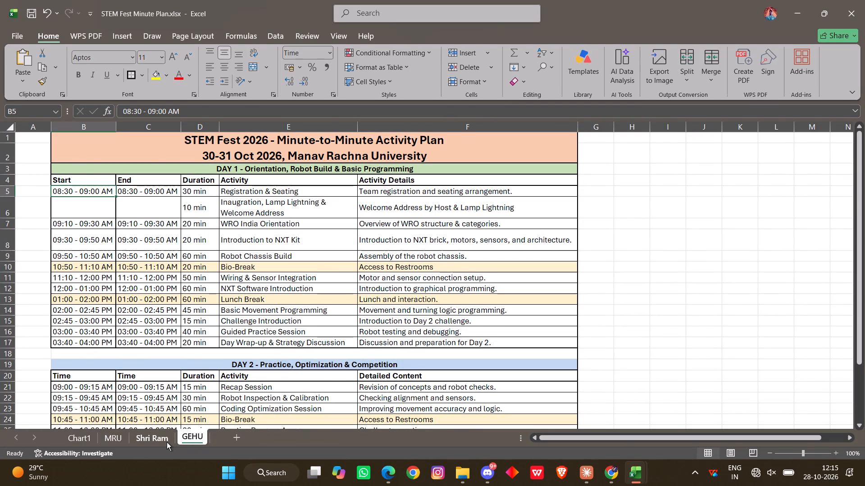
pyautogui.scroll(1, 233, 327)
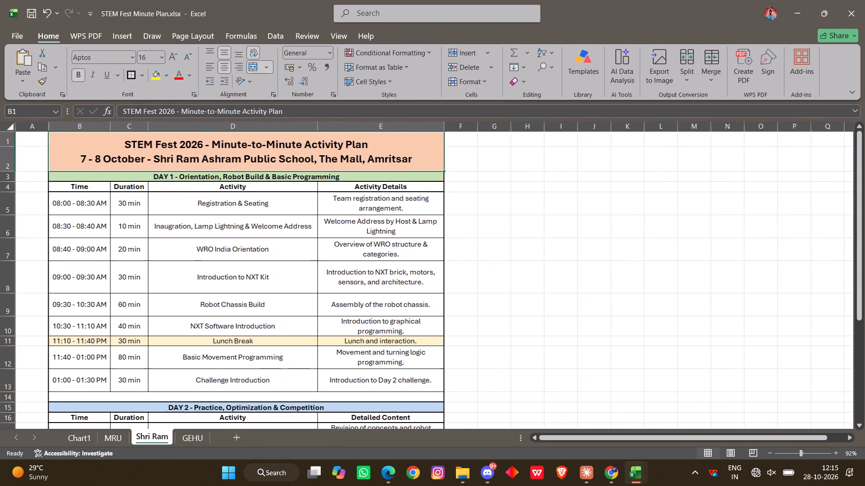
pyautogui.click(187, 433)
pyautogui.scroll(1, 215, 366)
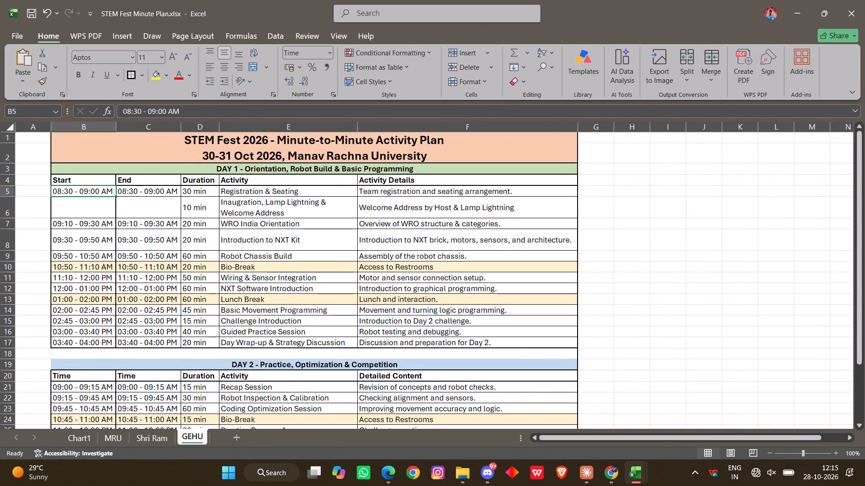
pyautogui.scroll(1, 172, 257)
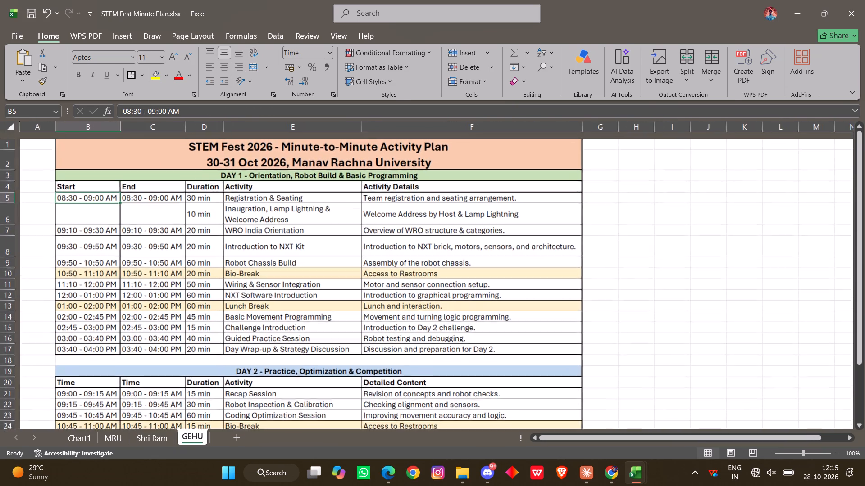
pyautogui.scroll(1, 160, 209)
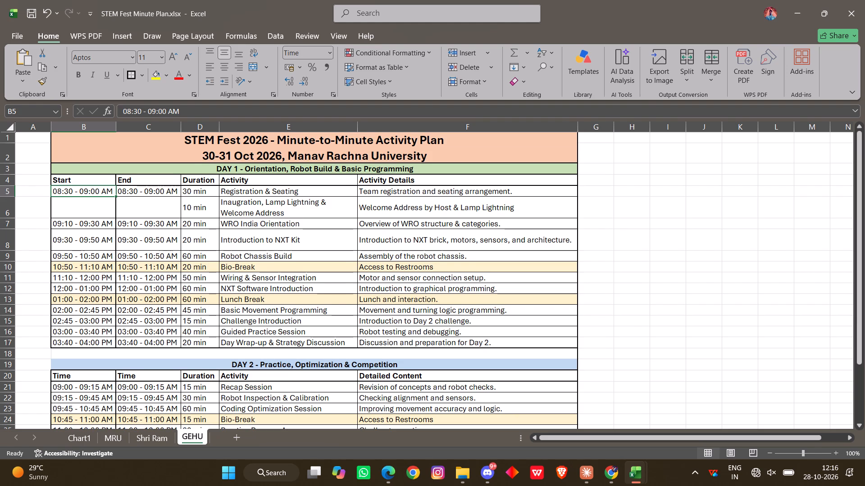
pyautogui.scroll(1, 220, 225)
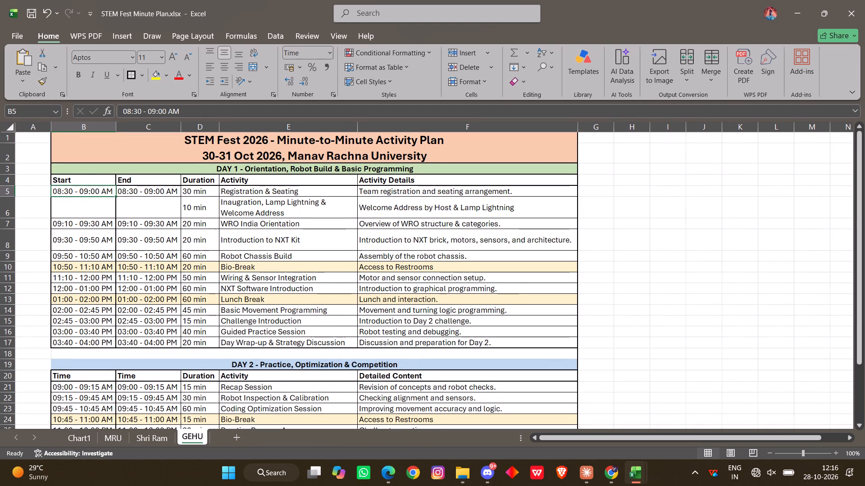
pyautogui.hscroll(1, 220, 225)
pyautogui.scroll(-3, 220, 225)
pyautogui.scroll(3, 220, 225)
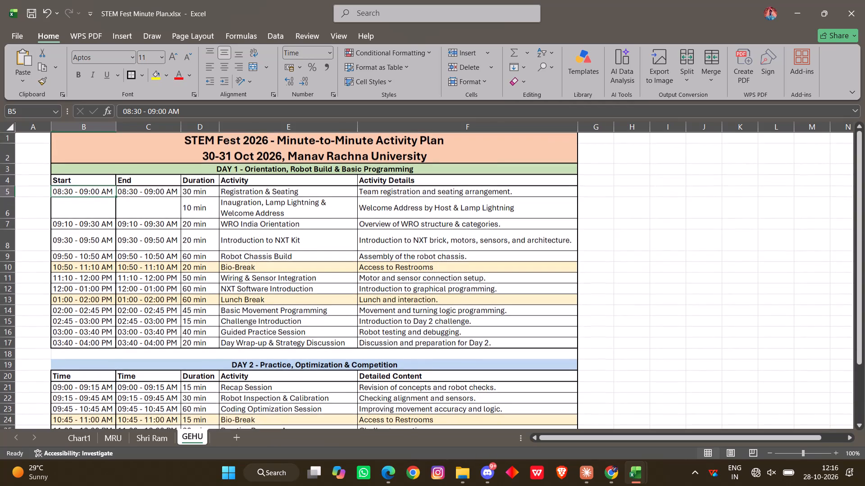
# Copy the Start and End headers from B4:C4 over the two Day 2 Time headers in B20:C20.
pyautogui.moveTo(104, 183); pyautogui.dragTo(163, 181)
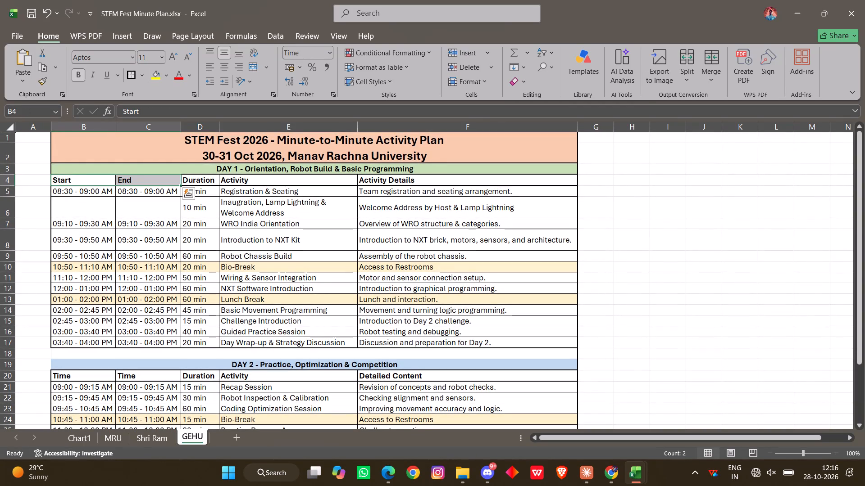
pyautogui.hotkey('ctrl', 'c')
pyautogui.scroll(-1, 157, 289)
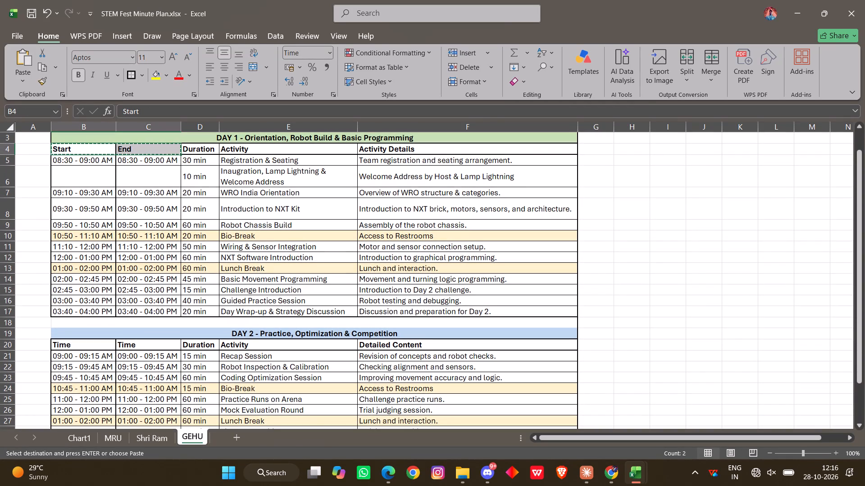
pyautogui.click(103, 342)
pyautogui.hotkey('ctrl', 'v')
pyautogui.scroll(-1, 171, 357)
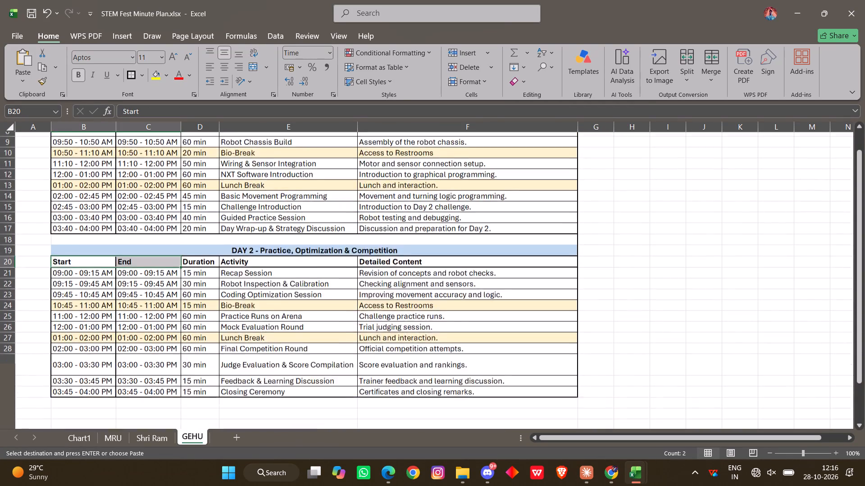
pyautogui.scroll(-1, 171, 357)
pyautogui.click(192, 348)
pyautogui.scroll(1, 192, 348)
pyautogui.scroll(1, 284, 323)
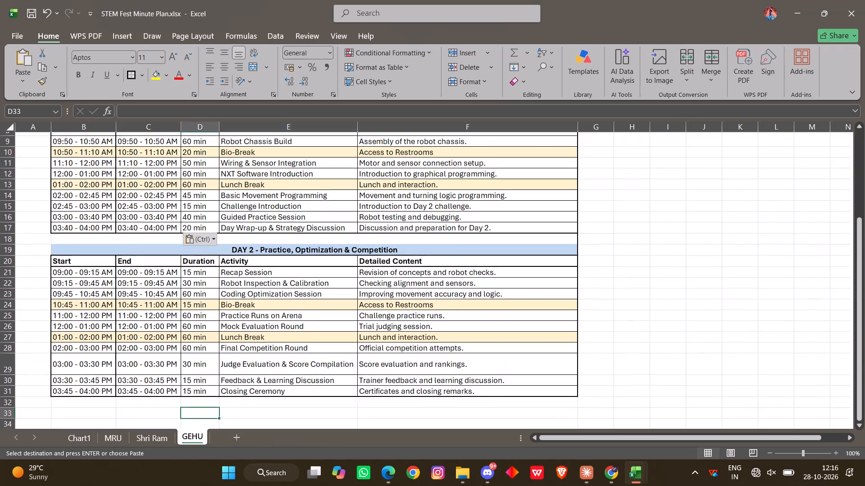
pyautogui.scroll(2, 284, 323)
pyautogui.scroll(2, 334, 341)
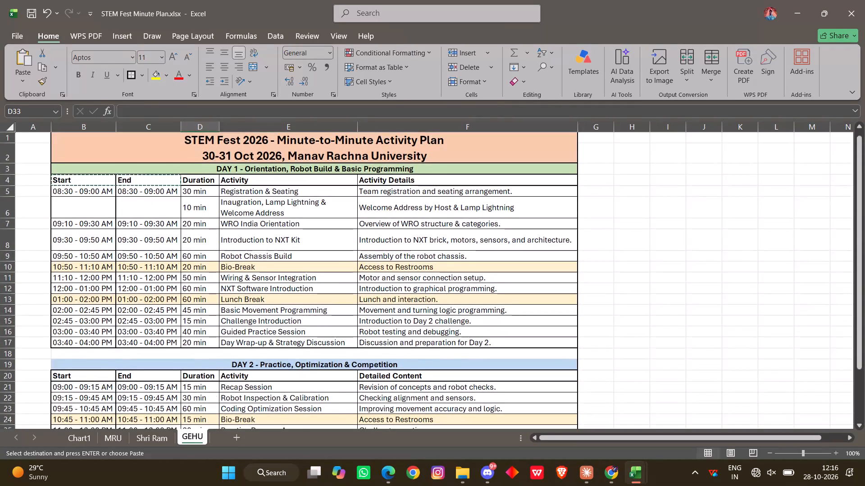
# Apply thick outside borders to the merged blank separator row 18 above the Day 2 heading.
pyautogui.click(219, 342)
pyautogui.scroll(-1, 219, 342)
pyautogui.click(319, 343)
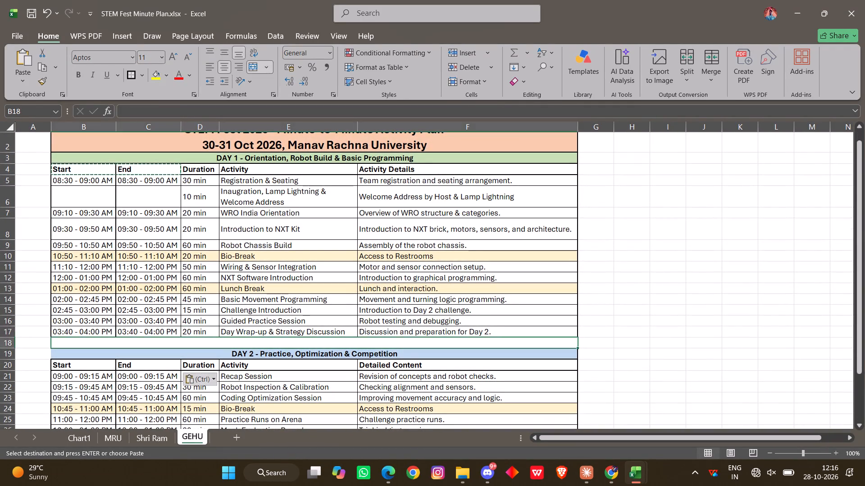
pyautogui.click(128, 74)
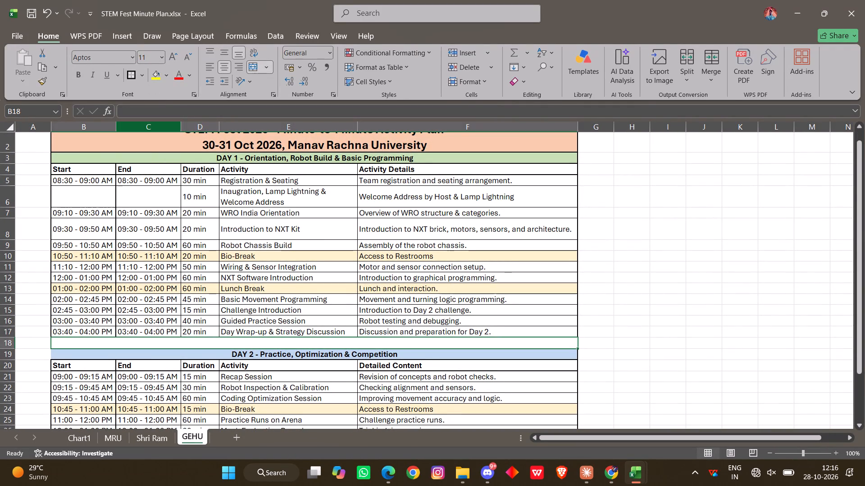
# Apply all borders to the schedule range B4:F31, from the Day 1 column headers down to the Closing Ceremony row.
pyautogui.click(589, 307)
pyautogui.scroll(-1, 589, 307)
pyautogui.scroll(-1, 549, 401)
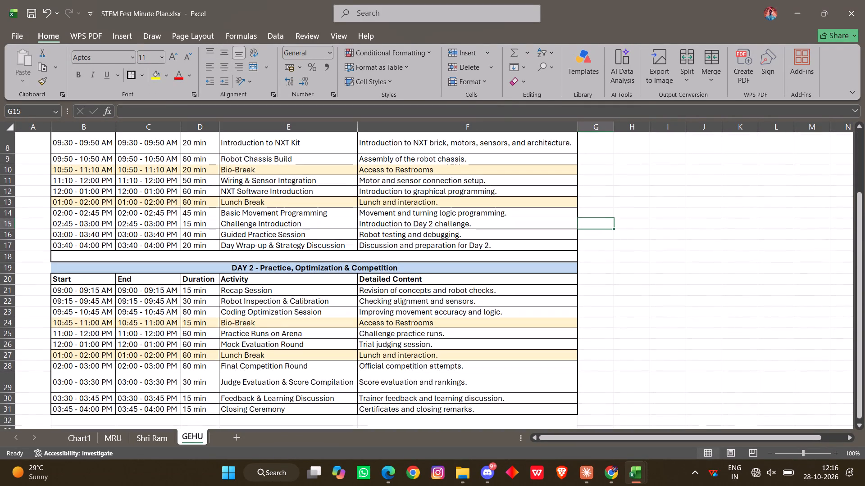
pyautogui.moveTo(532, 409); pyautogui.dragTo(143, 34)
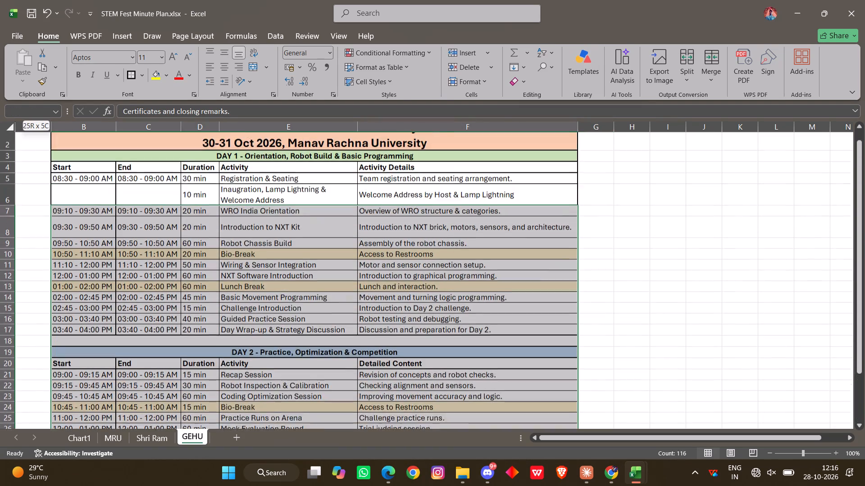
pyautogui.moveTo(143, 34); pyautogui.dragTo(141, 179)
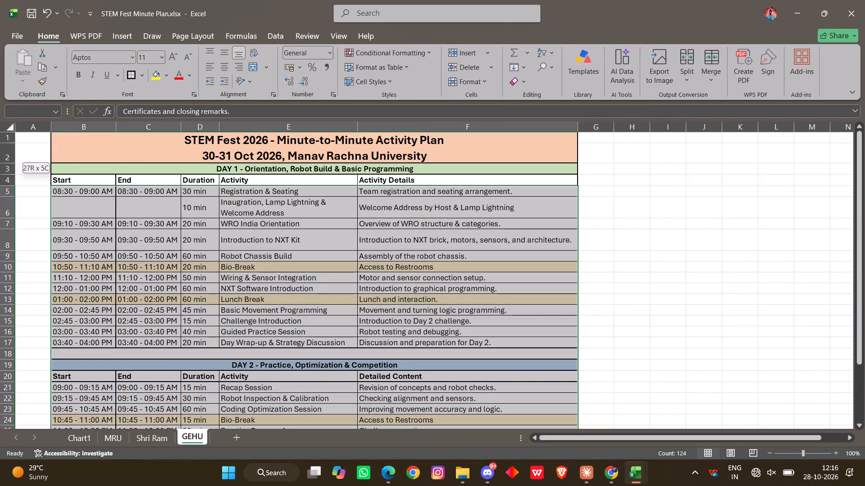
pyautogui.moveTo(141, 179); pyautogui.dragTo(141, 179)
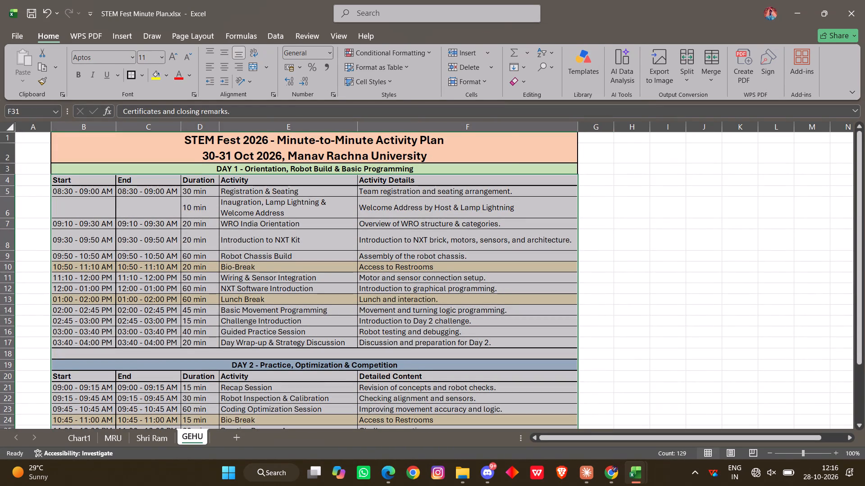
pyautogui.click(141, 70)
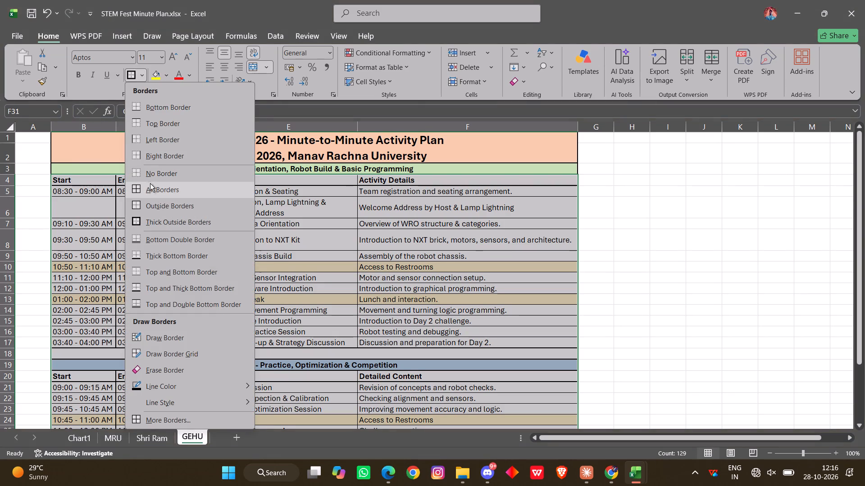
pyautogui.click(149, 186)
pyautogui.click(573, 237)
# Apply thick outside borders around the whole schedule, from the merged title down to the Closing Ceremony row 31.
pyautogui.scroll(1, 573, 237)
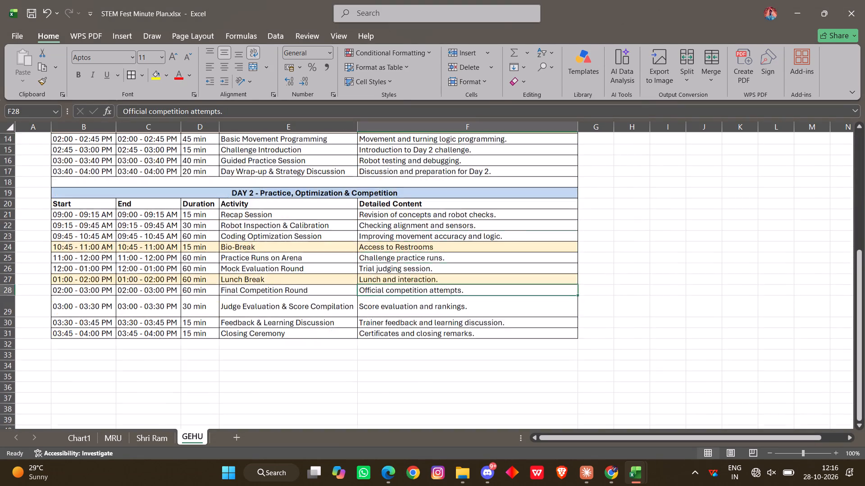
pyautogui.scroll(1, 573, 237)
pyautogui.moveTo(551, 407); pyautogui.dragTo(341, 298)
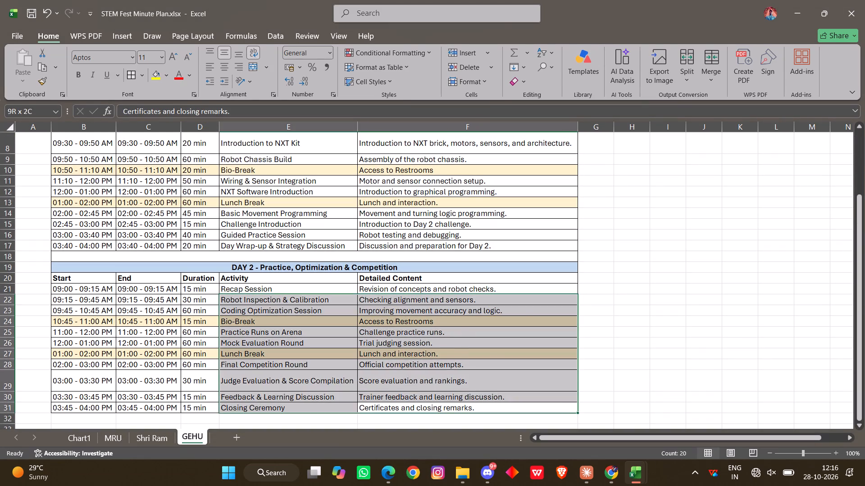
pyautogui.moveTo(341, 298); pyautogui.dragTo(138, 68)
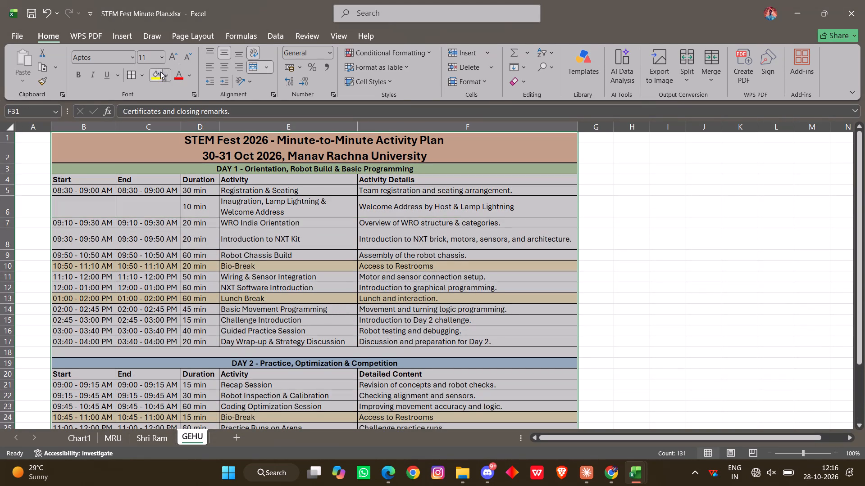
pyautogui.click(145, 75)
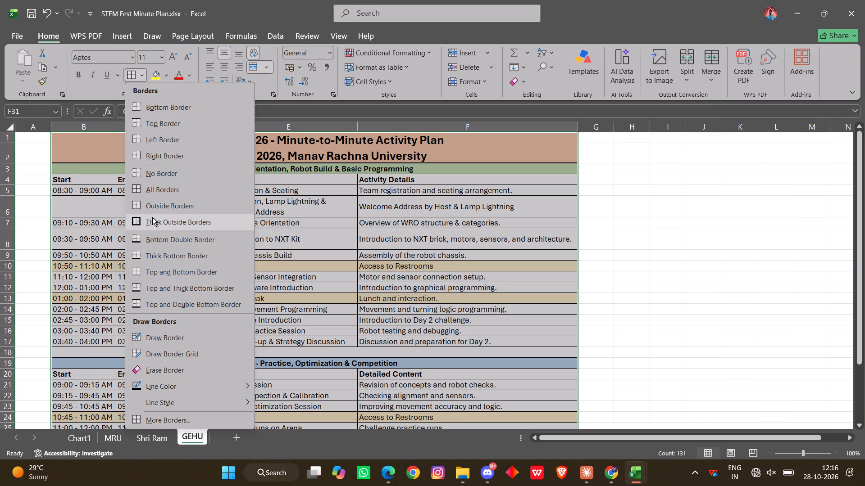
pyautogui.click(152, 217)
pyautogui.click(574, 240)
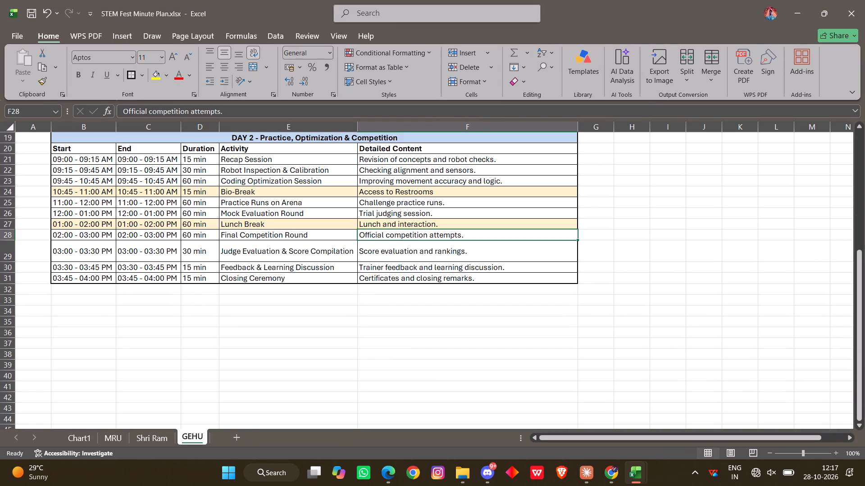
pyautogui.click(622, 259)
# Apply thick outside borders to the merged Day 2 heading in row 19.
pyautogui.scroll(1, 622, 259)
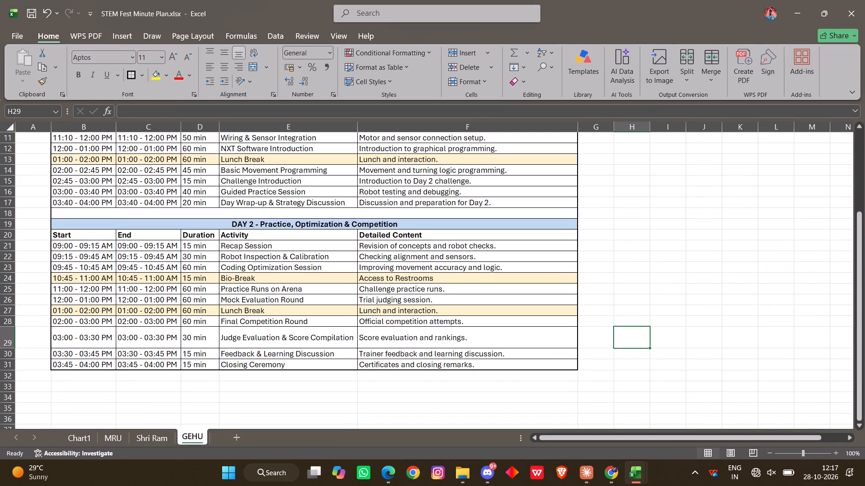
pyautogui.click(364, 226)
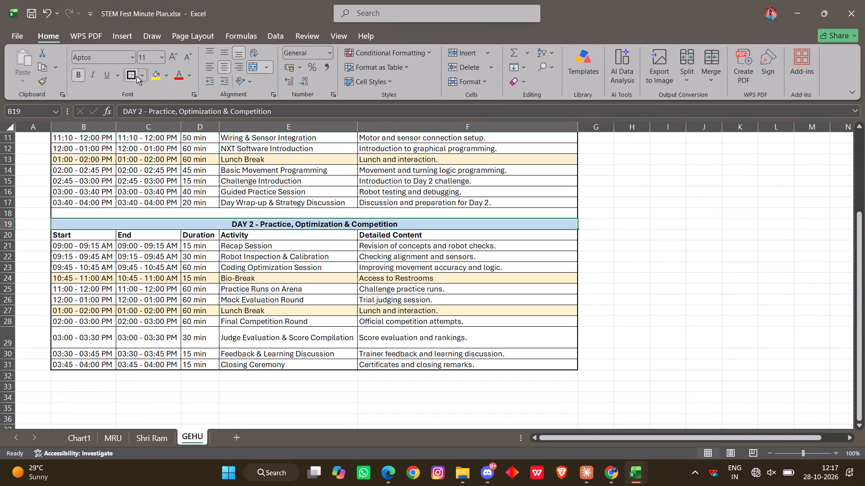
pyautogui.click(131, 76)
pyautogui.scroll(1, 191, 258)
pyautogui.click(230, 327)
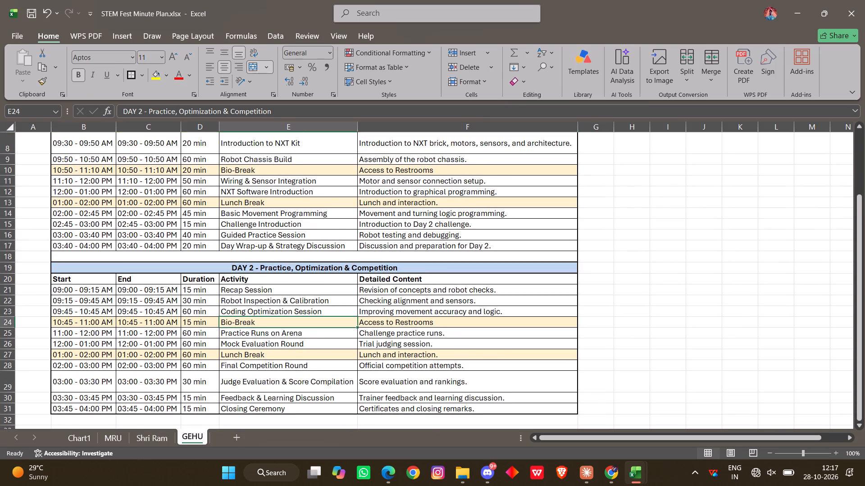
# Apply thick outside borders to the merged Day 1 heading in row 3.
pyautogui.scroll(6, 230, 327)
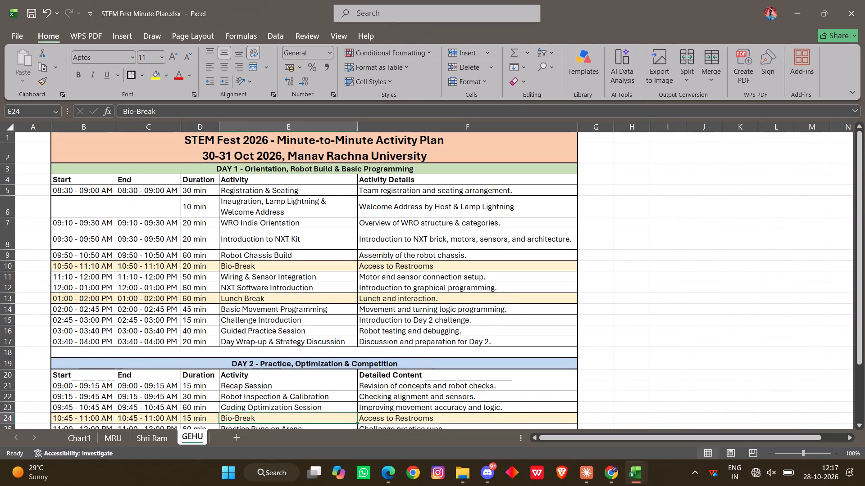
pyautogui.click(183, 165)
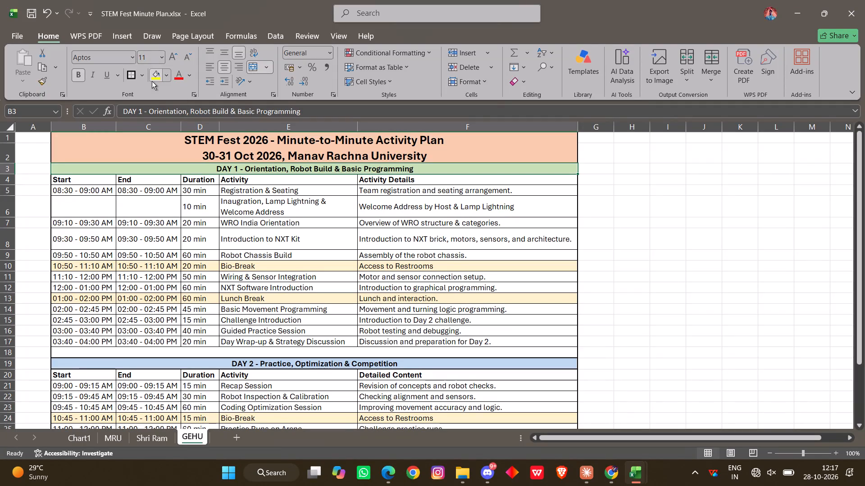
pyautogui.click(127, 73)
pyautogui.click(180, 227)
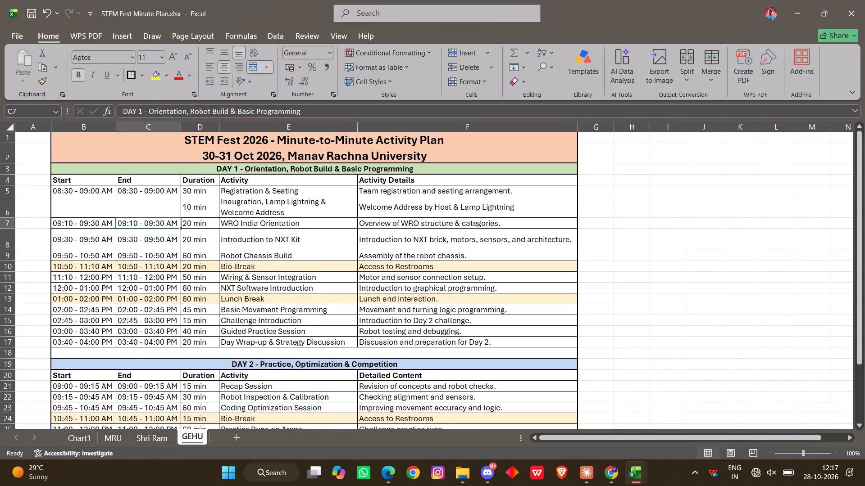
# Shorten the Registration & Seating start time in B5 to 08:30 by removing the end time.
pyautogui.scroll(1, 180, 227)
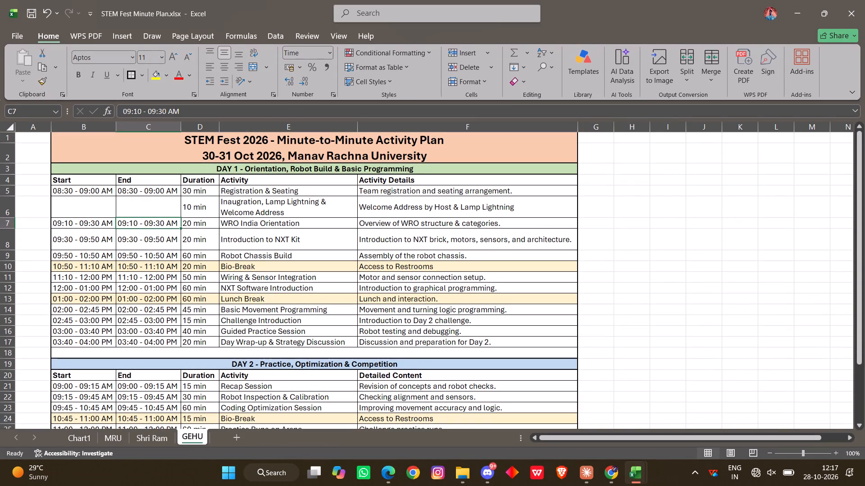
pyautogui.click(104, 194)
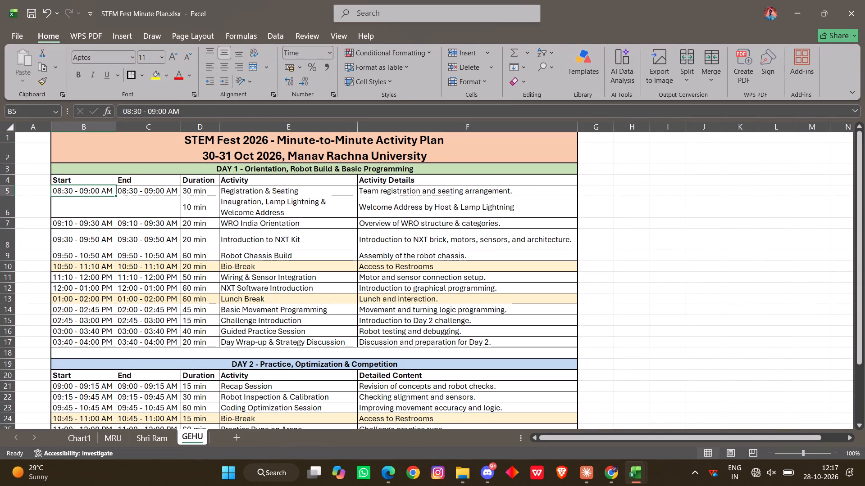
pyautogui.moveTo(206, 108); pyautogui.dragTo(141, 115)
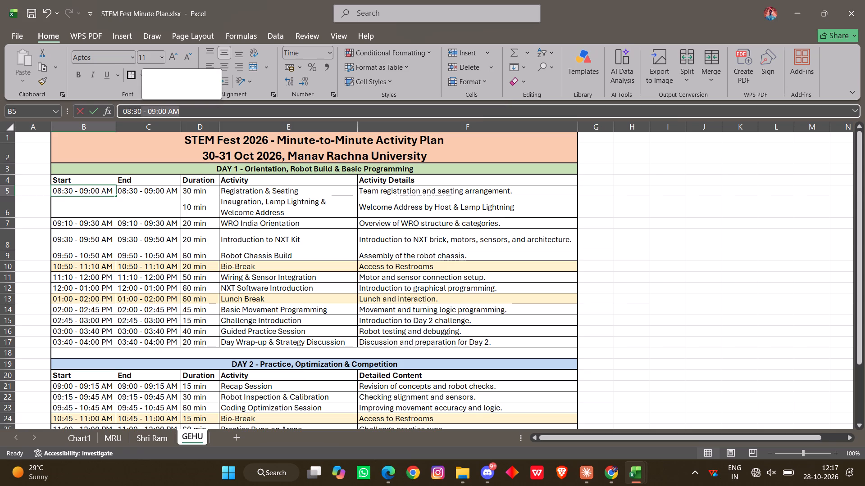
pyautogui.press('BackSpace')
pyautogui.press('Return')
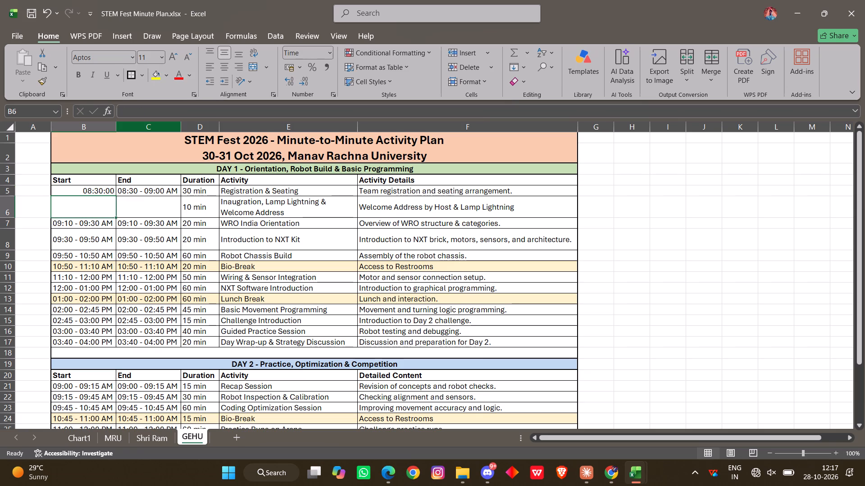
# Center the contents of schedule columns B through F horizontally.
pyautogui.click(92, 127)
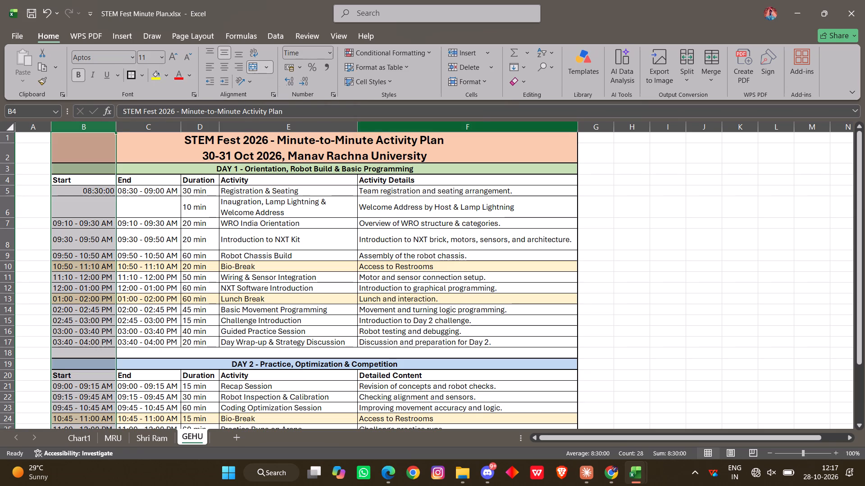
pyautogui.moveTo(379, 123); pyautogui.dragTo(96, 129)
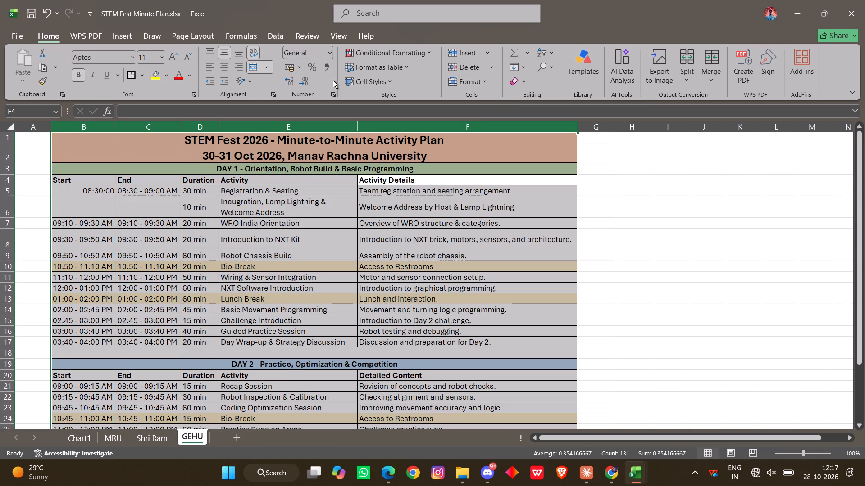
pyautogui.click(224, 72)
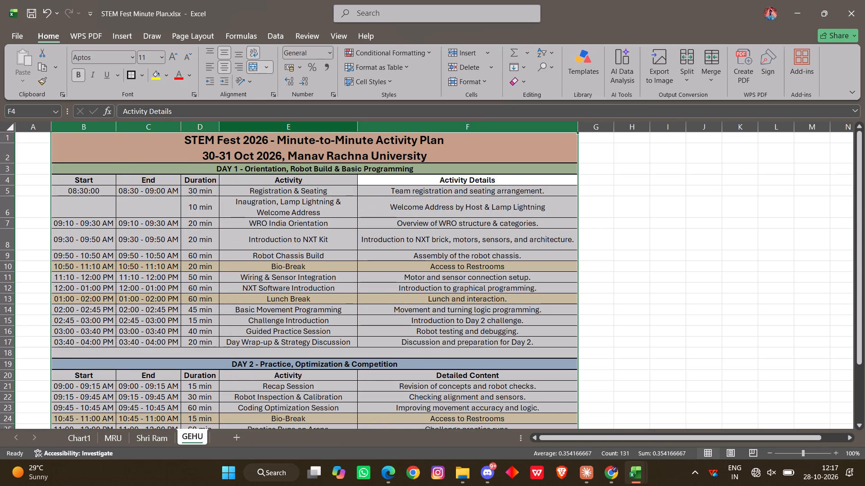
pyautogui.click(311, 198)
# Widen the Duration column D slightly.
pyautogui.moveTo(221, 128); pyautogui.dragTo(230, 128)
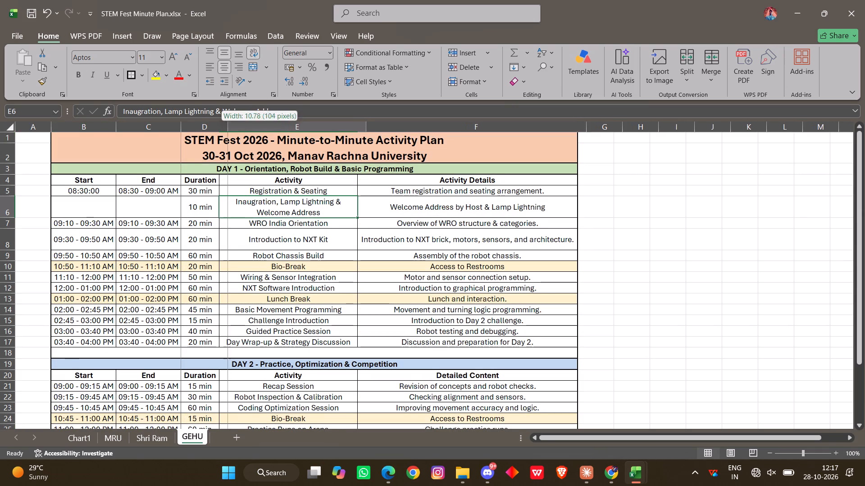
pyautogui.moveTo(230, 128); pyautogui.dragTo(233, 128)
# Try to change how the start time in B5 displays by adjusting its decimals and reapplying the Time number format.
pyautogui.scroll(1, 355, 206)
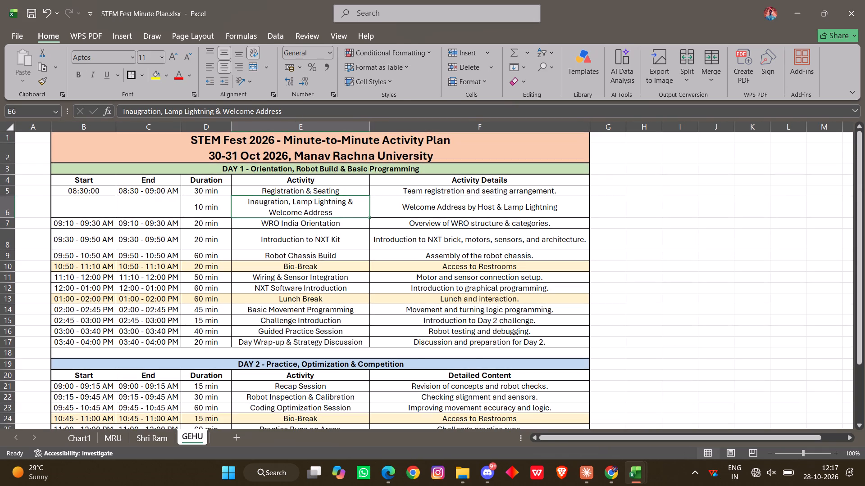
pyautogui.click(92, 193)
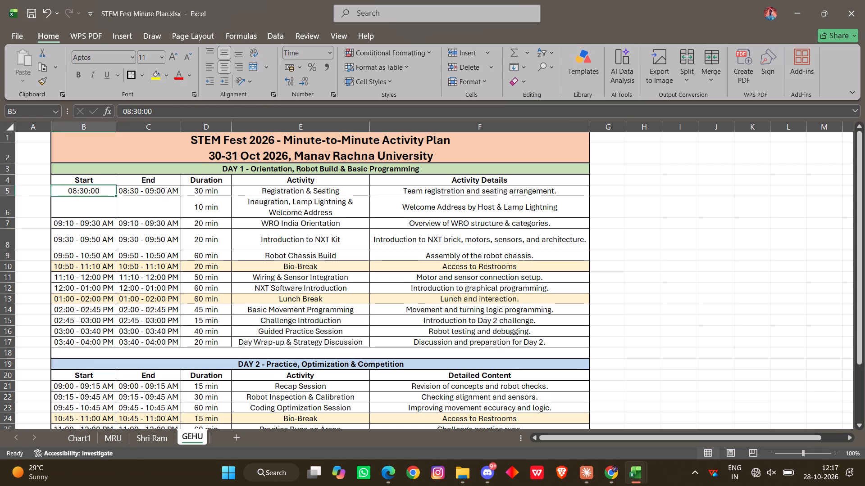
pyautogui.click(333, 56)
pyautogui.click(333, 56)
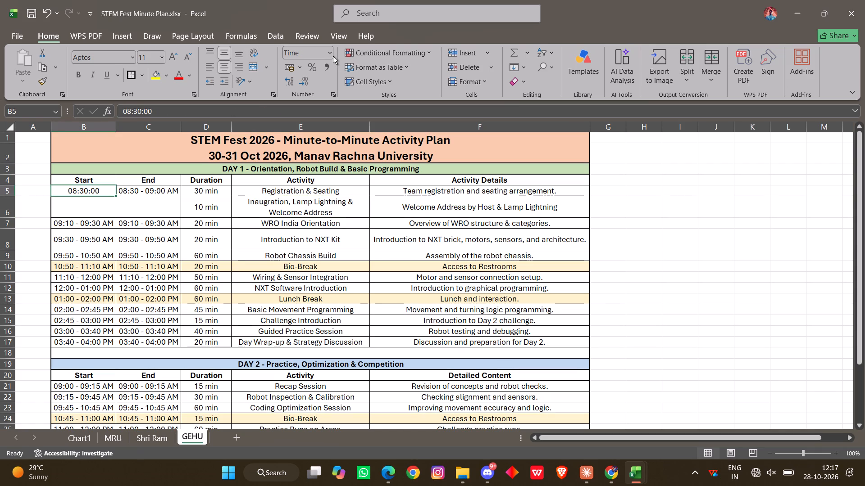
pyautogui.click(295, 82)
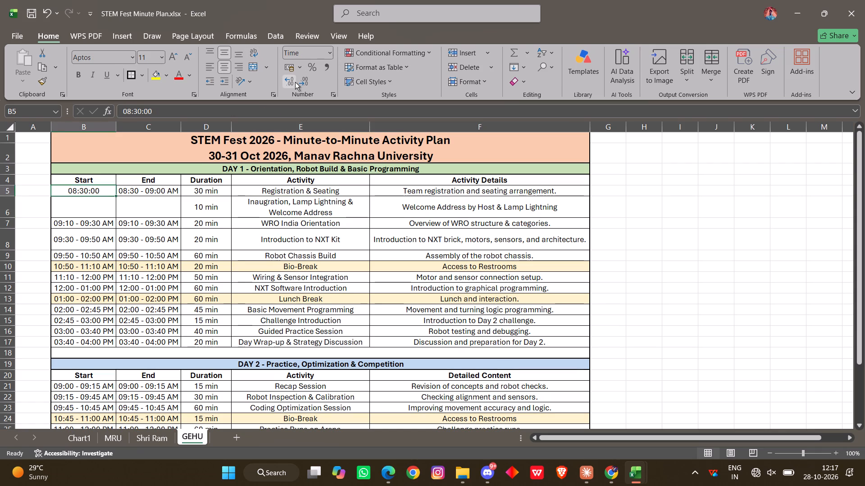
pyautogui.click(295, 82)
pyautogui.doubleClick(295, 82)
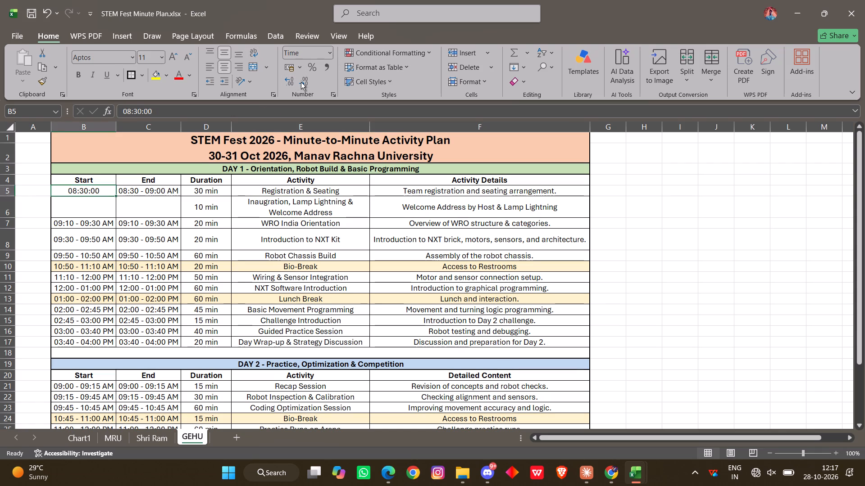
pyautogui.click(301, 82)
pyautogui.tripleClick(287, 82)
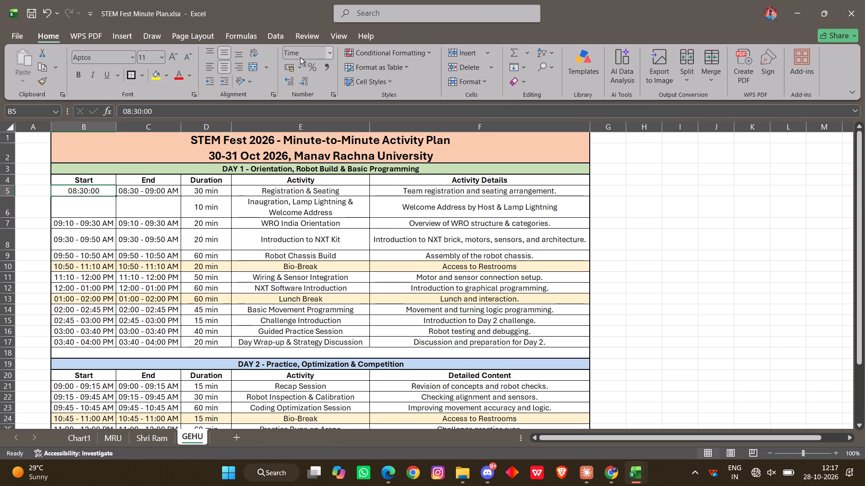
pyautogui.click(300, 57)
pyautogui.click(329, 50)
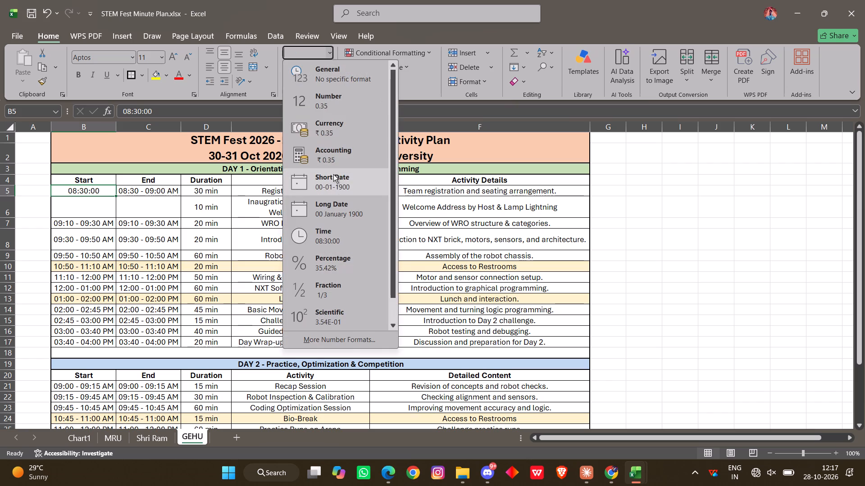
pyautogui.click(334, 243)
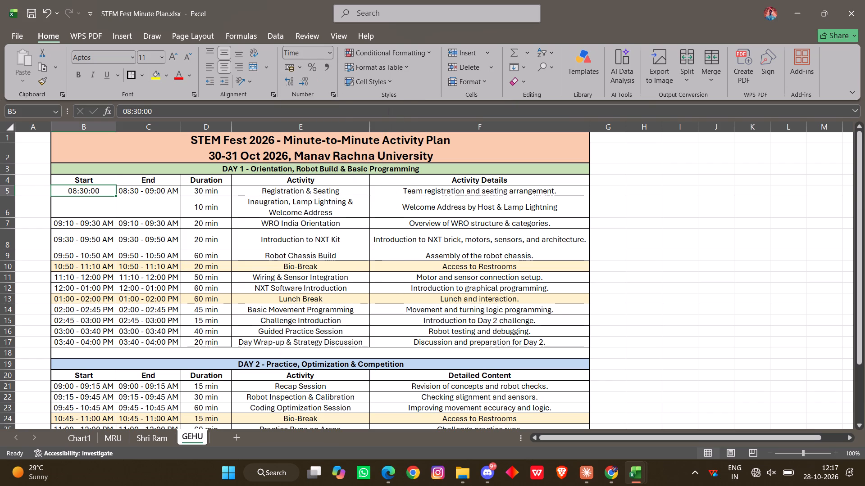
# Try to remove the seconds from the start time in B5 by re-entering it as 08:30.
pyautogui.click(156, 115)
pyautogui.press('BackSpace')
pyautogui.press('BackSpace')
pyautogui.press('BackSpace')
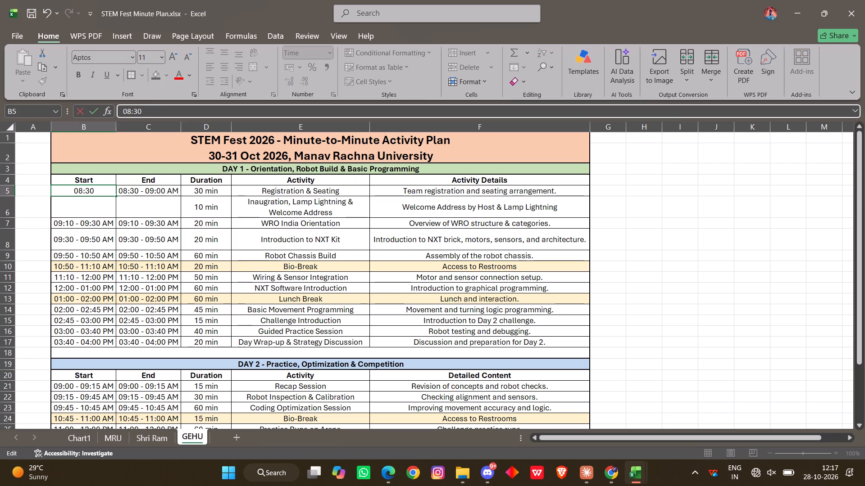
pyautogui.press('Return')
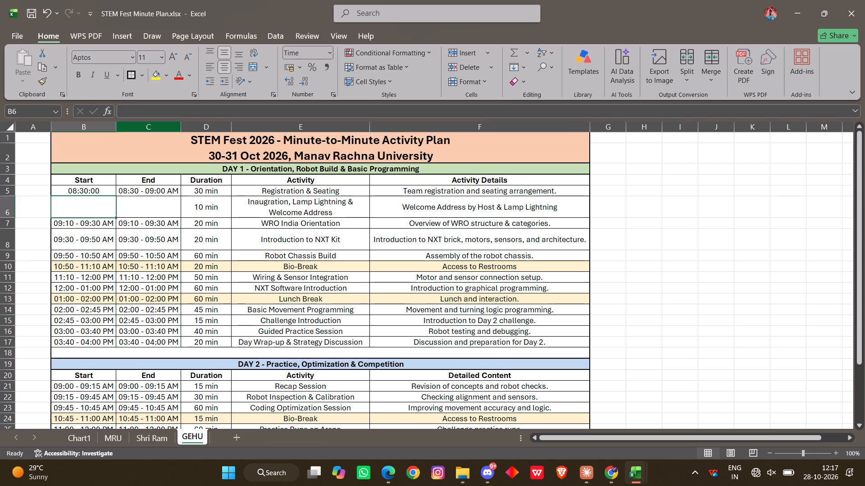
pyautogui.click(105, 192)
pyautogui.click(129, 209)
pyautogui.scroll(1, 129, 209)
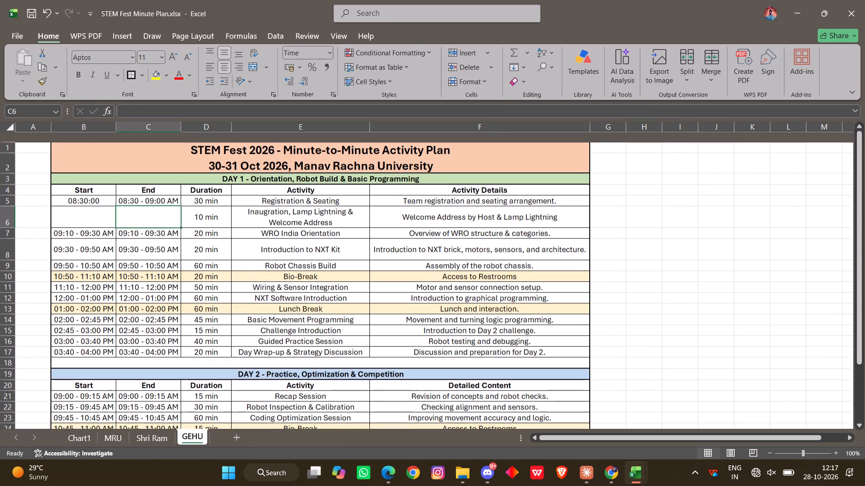
# Calculate the Registration & Seating End time in C5 with the formula =B5+D5.
pyautogui.click(162, 191)
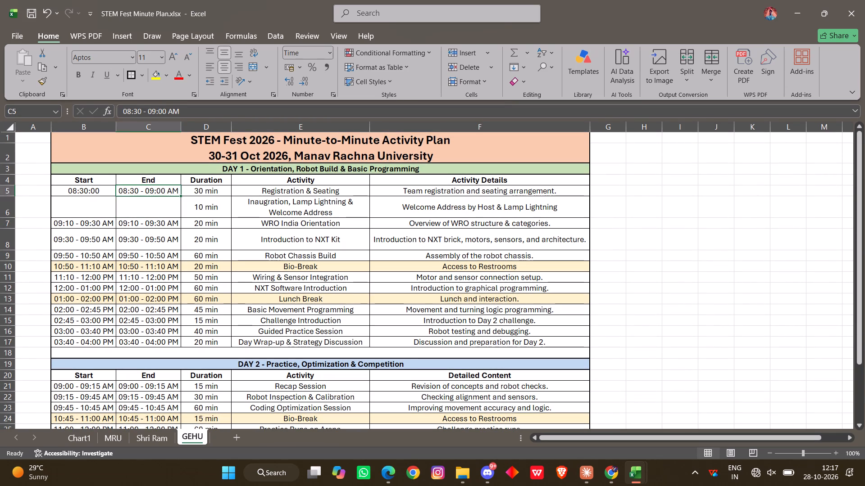
pyautogui.press('=')
pyautogui.click(96, 191)
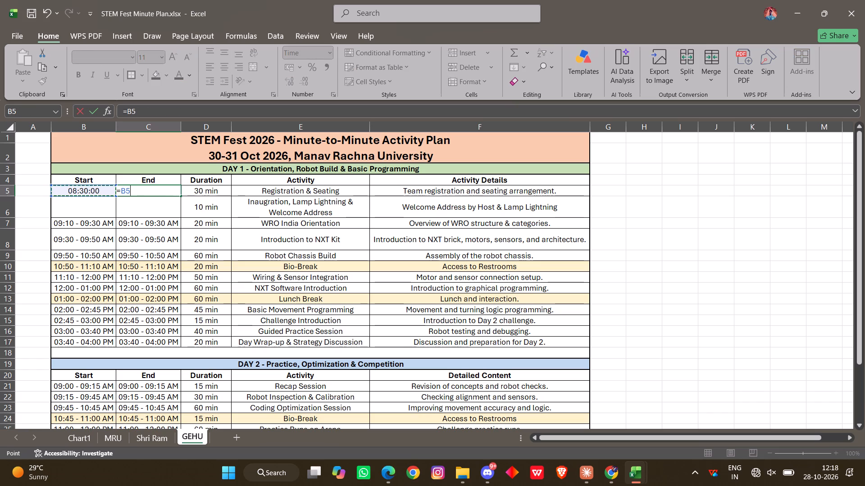
pyautogui.hotkey('shift', '+')
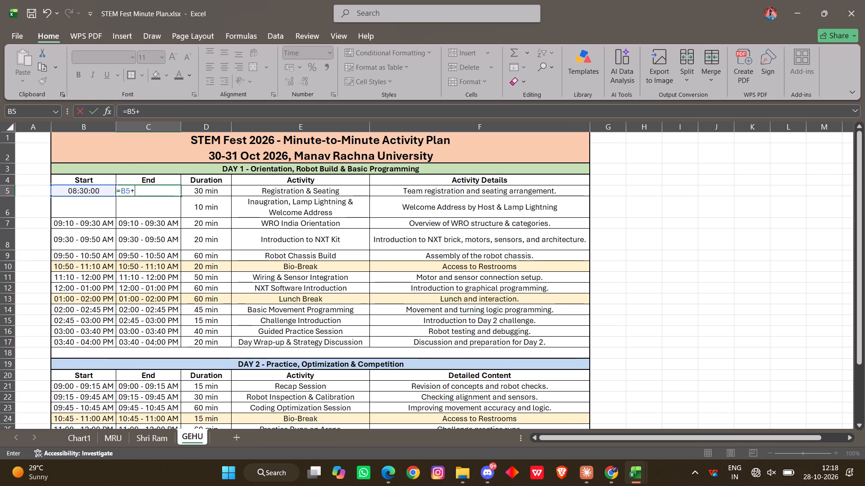
pyautogui.click(195, 191)
pyautogui.press('Return')
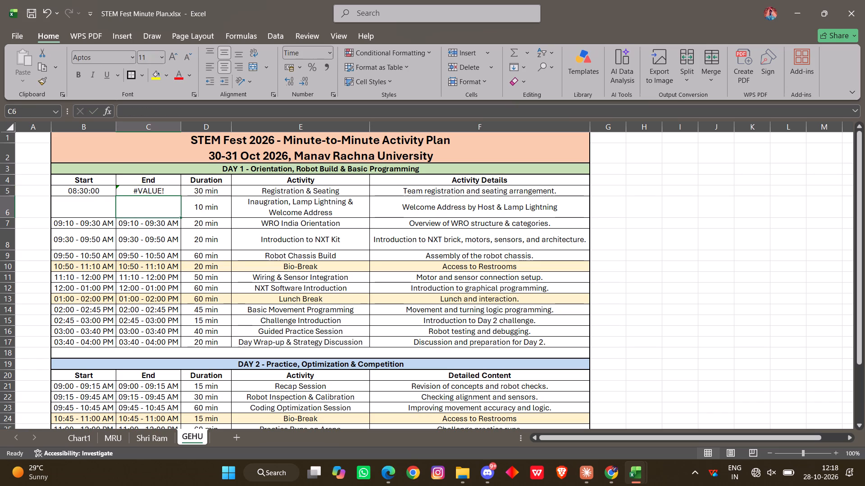
# Apply the Time number format to duration cell D5 and re-enter the End time formula in C5.
pyautogui.click(154, 190)
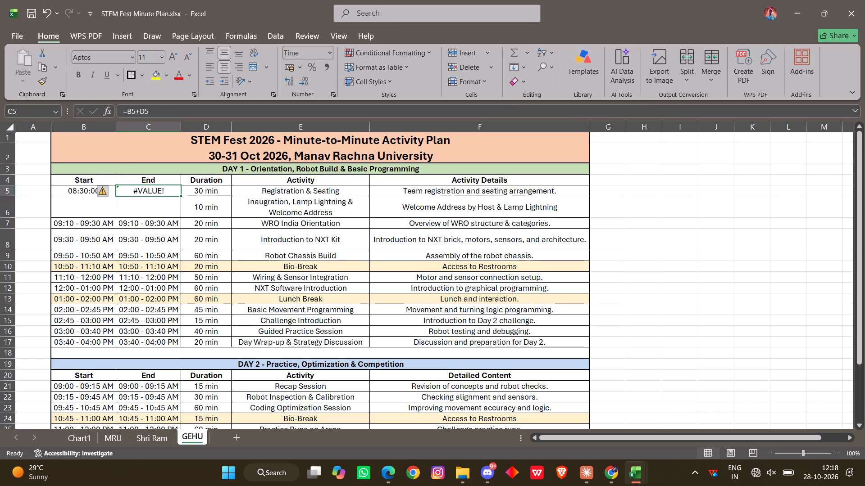
pyautogui.click(153, 111)
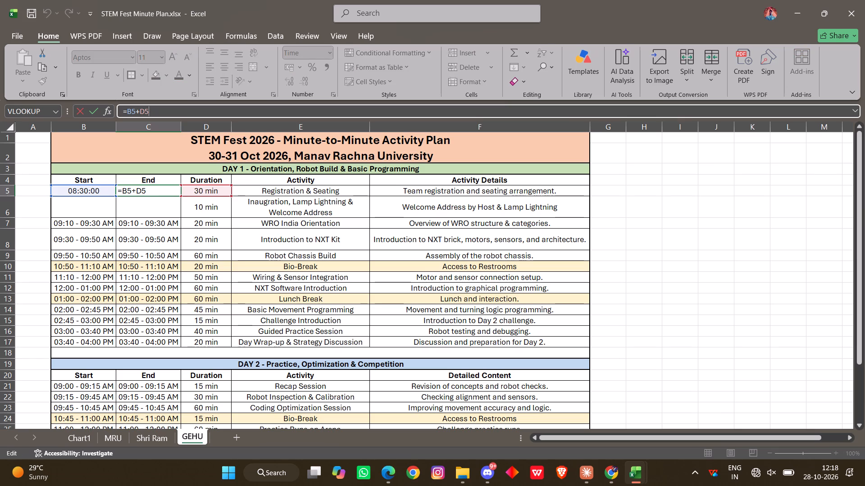
pyautogui.click(213, 189)
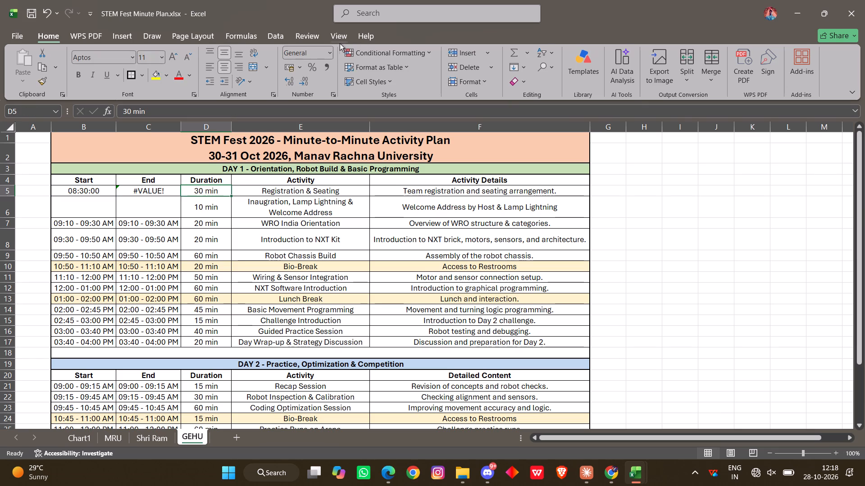
pyautogui.click(331, 50)
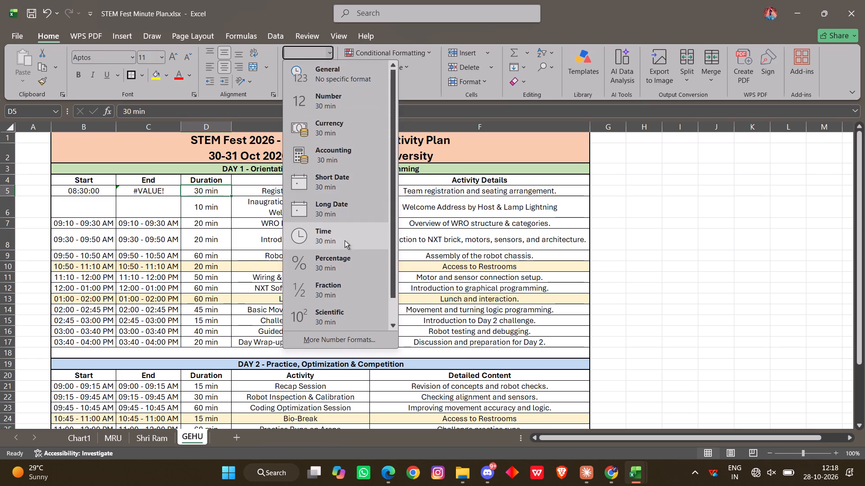
pyautogui.click(342, 235)
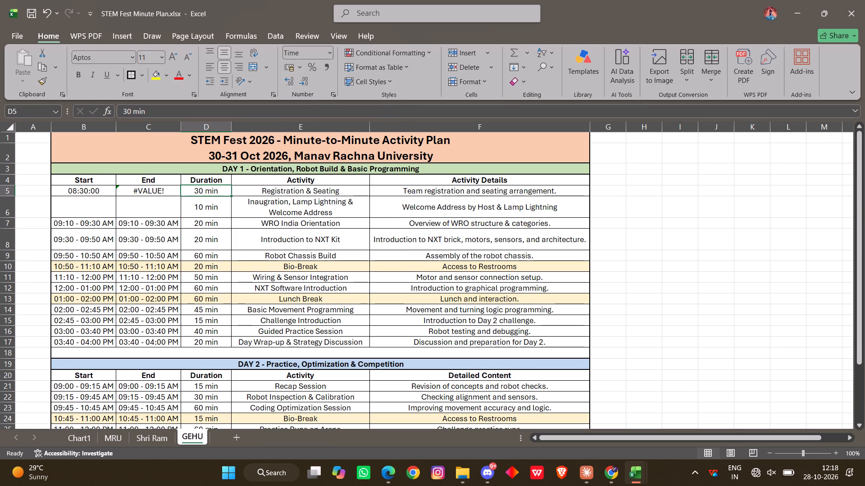
pyautogui.click(161, 191)
pyautogui.click(160, 117)
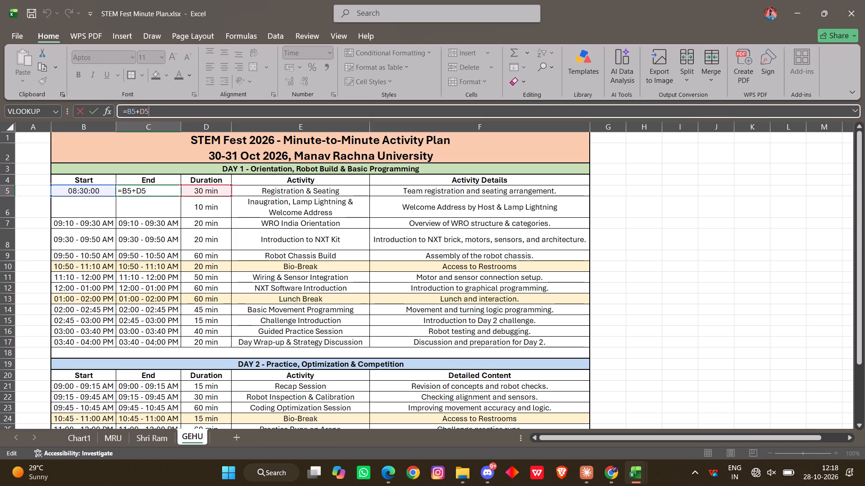
pyautogui.press('Return')
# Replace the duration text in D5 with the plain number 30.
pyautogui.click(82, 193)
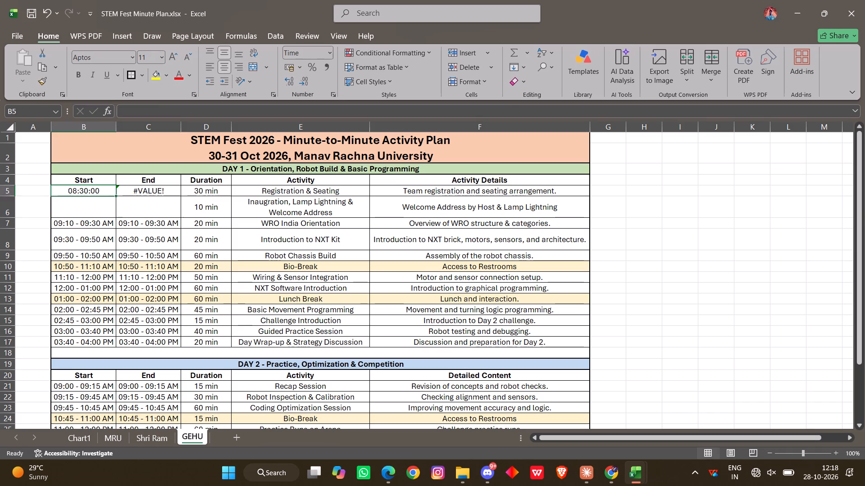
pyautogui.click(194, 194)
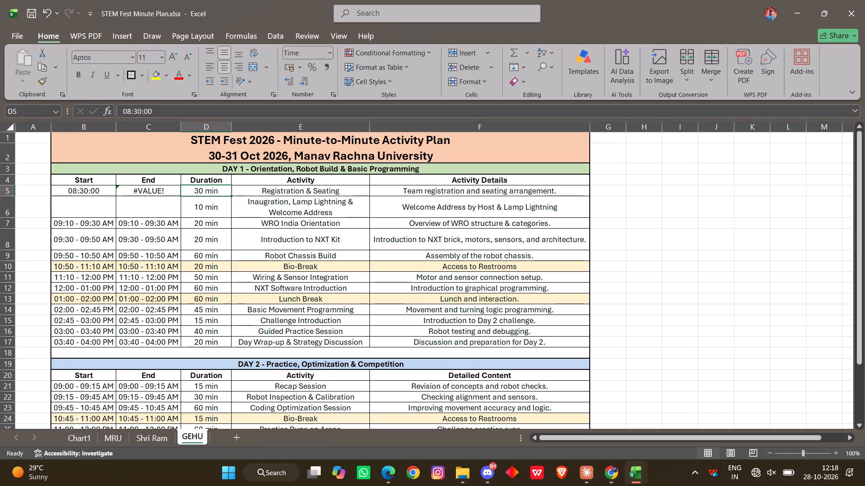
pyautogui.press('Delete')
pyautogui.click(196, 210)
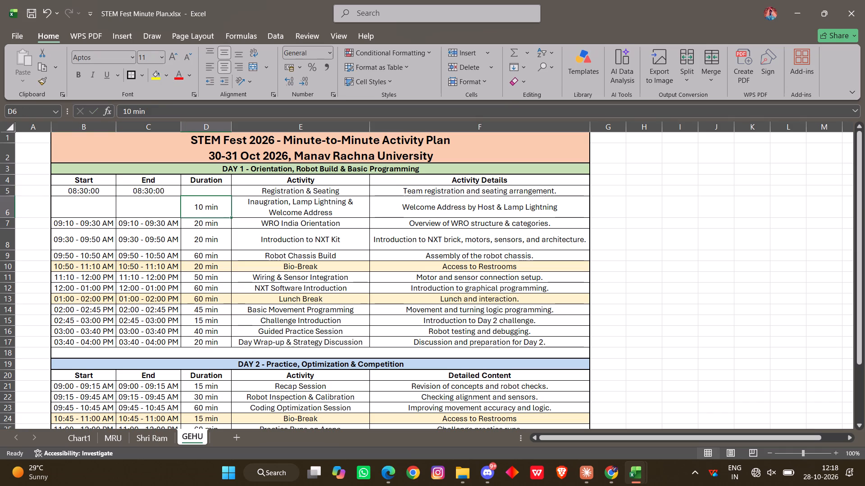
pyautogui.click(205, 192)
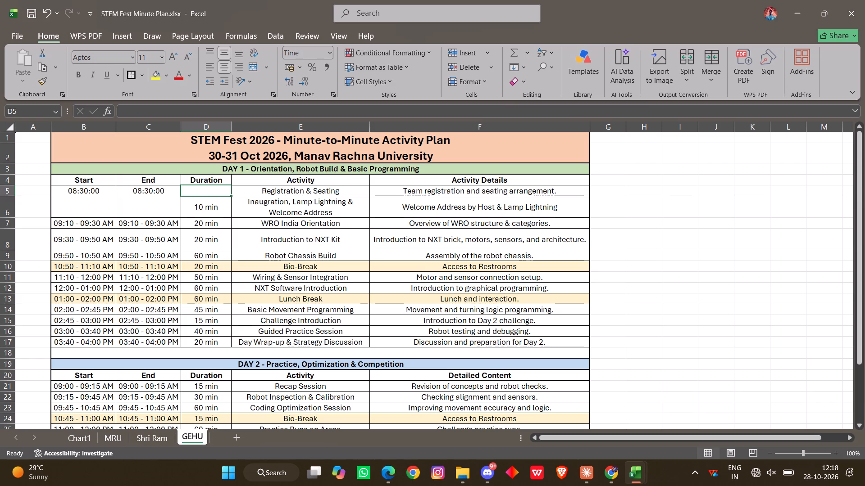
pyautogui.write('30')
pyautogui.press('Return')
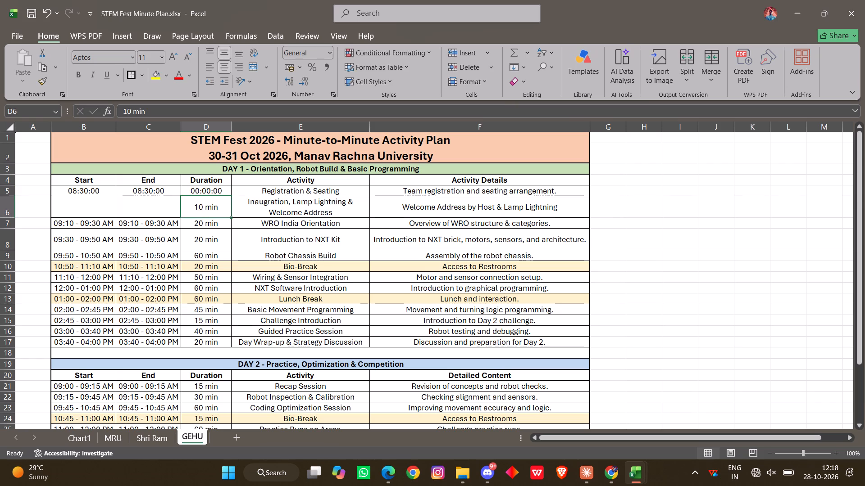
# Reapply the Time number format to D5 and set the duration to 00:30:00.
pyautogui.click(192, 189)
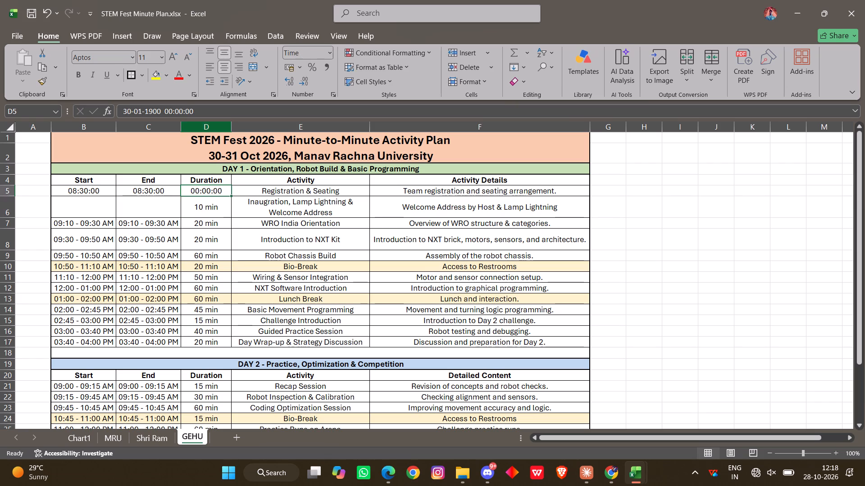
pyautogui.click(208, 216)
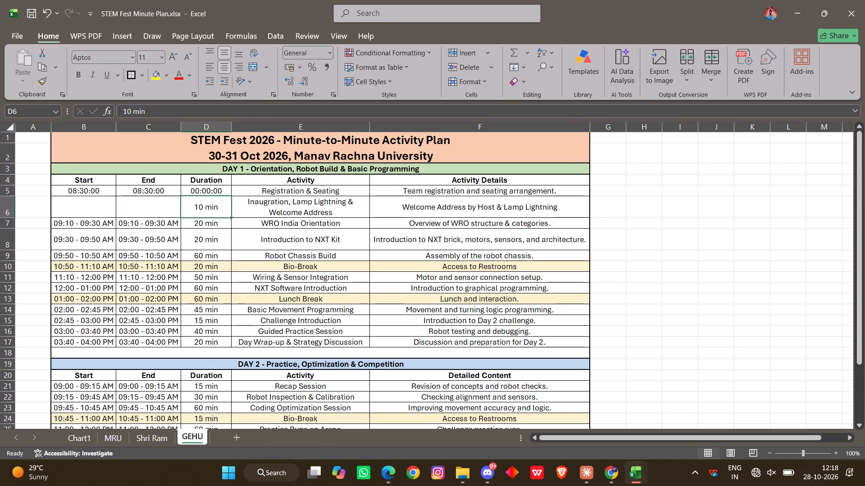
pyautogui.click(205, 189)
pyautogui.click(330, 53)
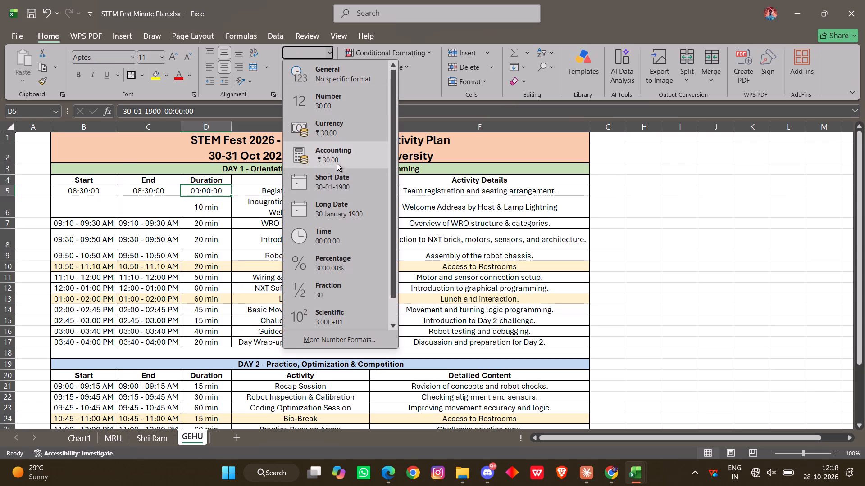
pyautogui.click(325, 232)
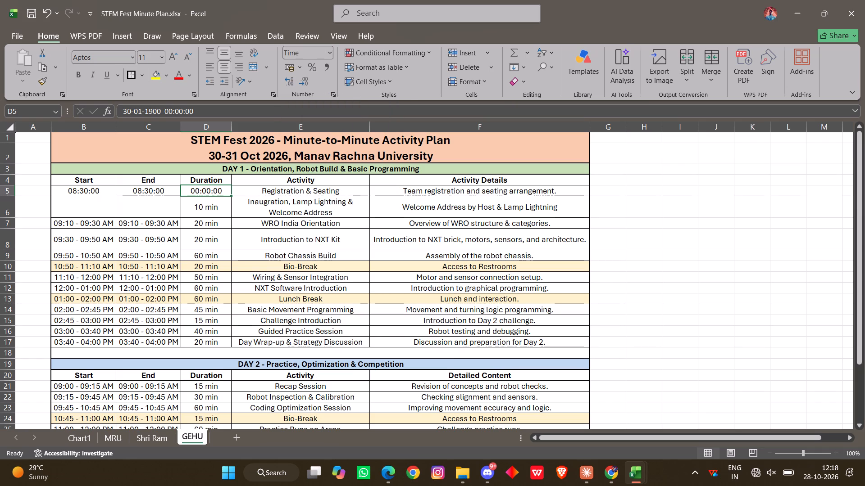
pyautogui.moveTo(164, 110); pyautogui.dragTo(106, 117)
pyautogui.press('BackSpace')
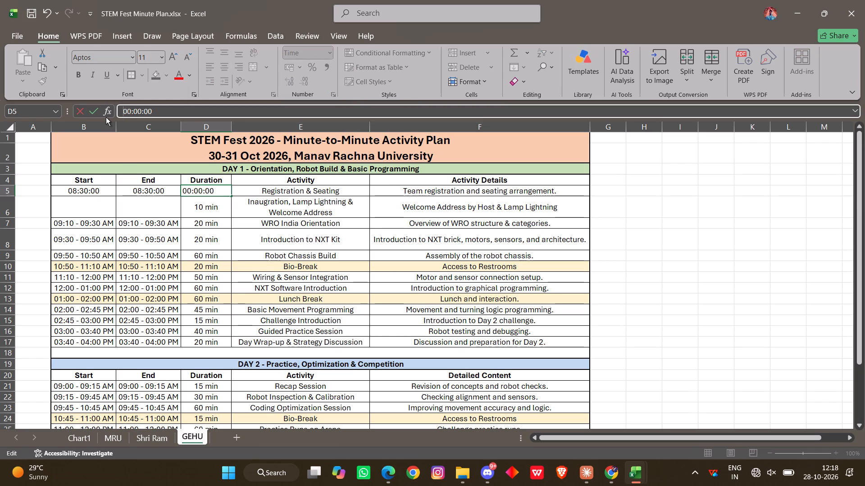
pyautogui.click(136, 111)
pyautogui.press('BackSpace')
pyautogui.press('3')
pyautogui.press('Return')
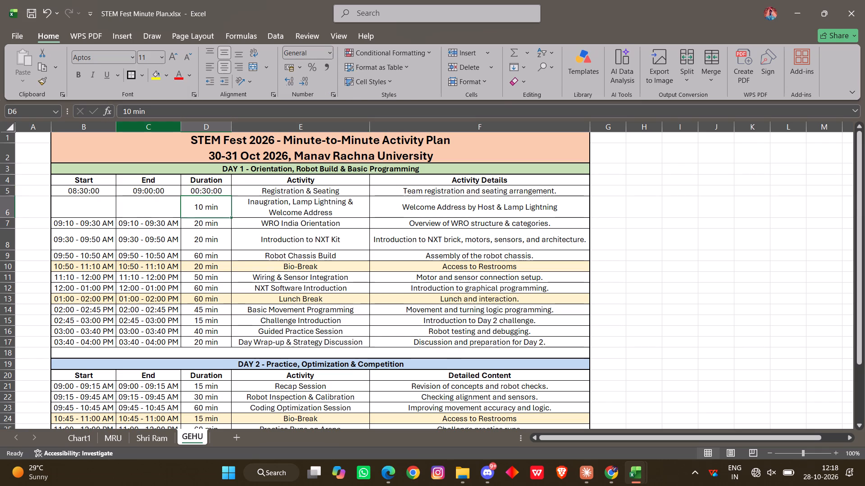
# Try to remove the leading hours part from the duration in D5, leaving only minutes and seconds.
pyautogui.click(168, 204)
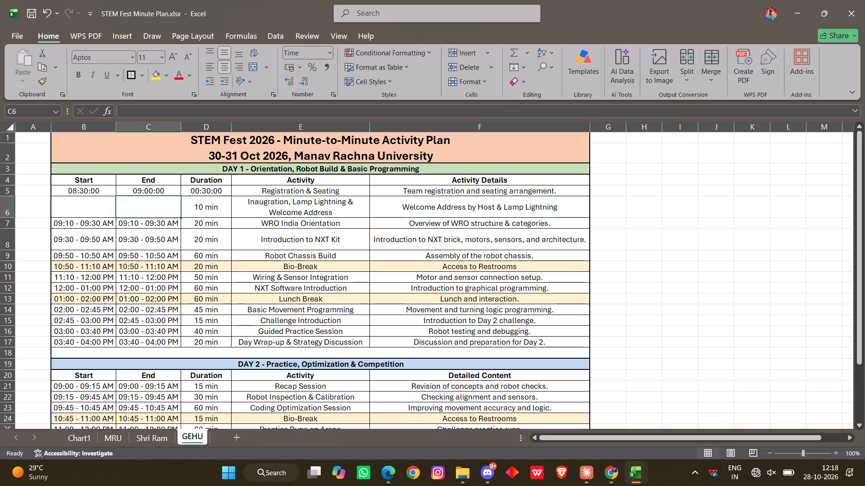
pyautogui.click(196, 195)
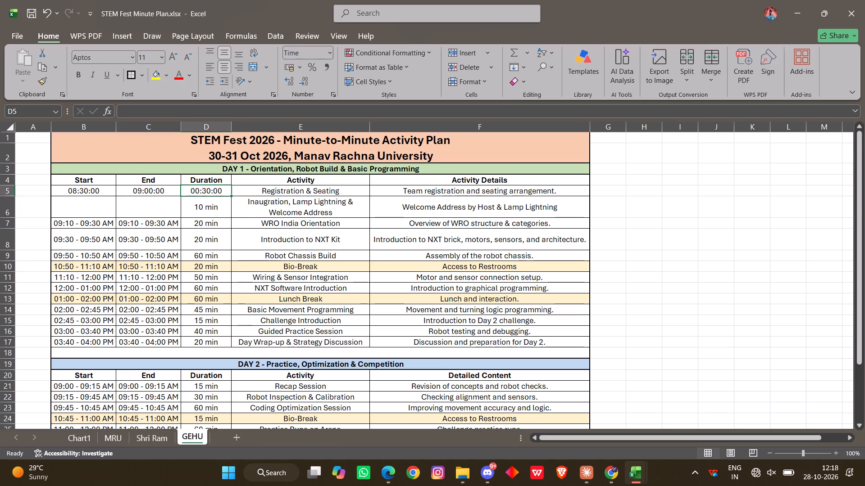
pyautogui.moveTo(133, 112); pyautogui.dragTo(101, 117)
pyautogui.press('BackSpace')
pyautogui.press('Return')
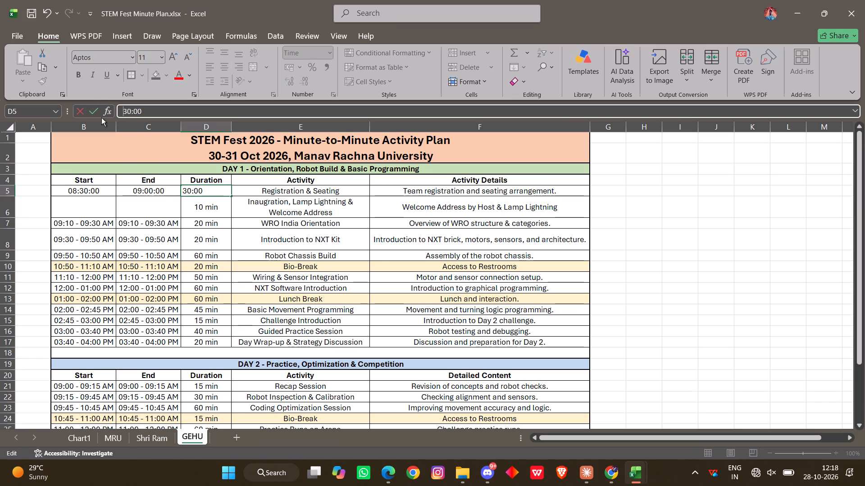
# Clear the duration value from D5.
pyautogui.click(219, 188)
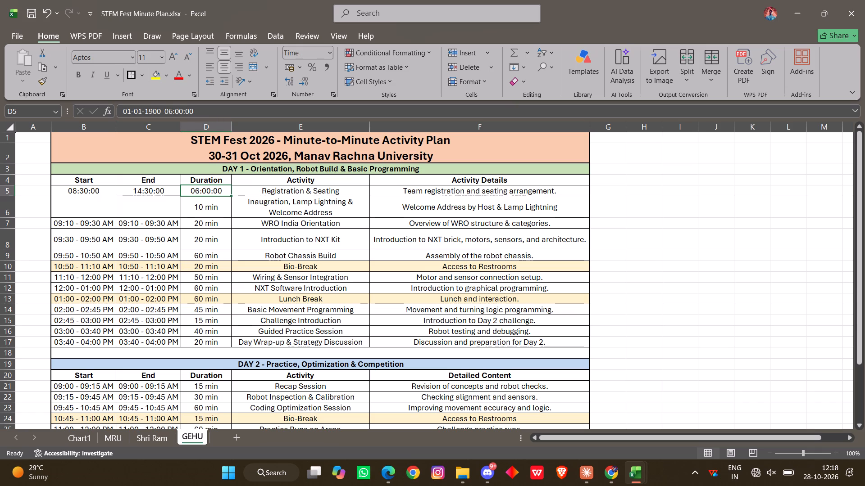
pyautogui.moveTo(214, 111); pyautogui.dragTo(114, 114)
pyautogui.press('BackSpace')
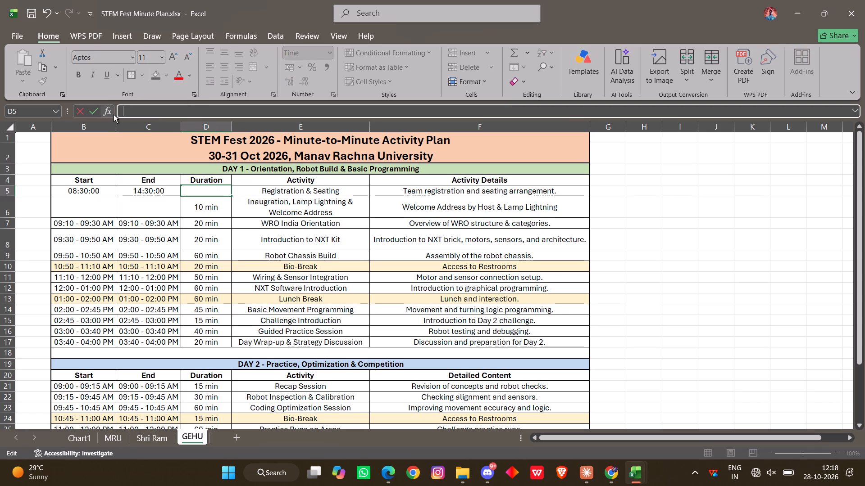
pyautogui.press('Return')
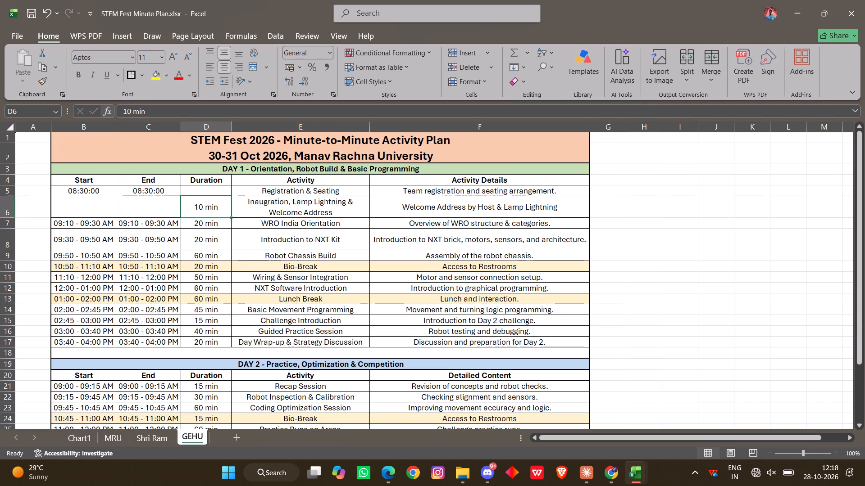
pyautogui.click(196, 192)
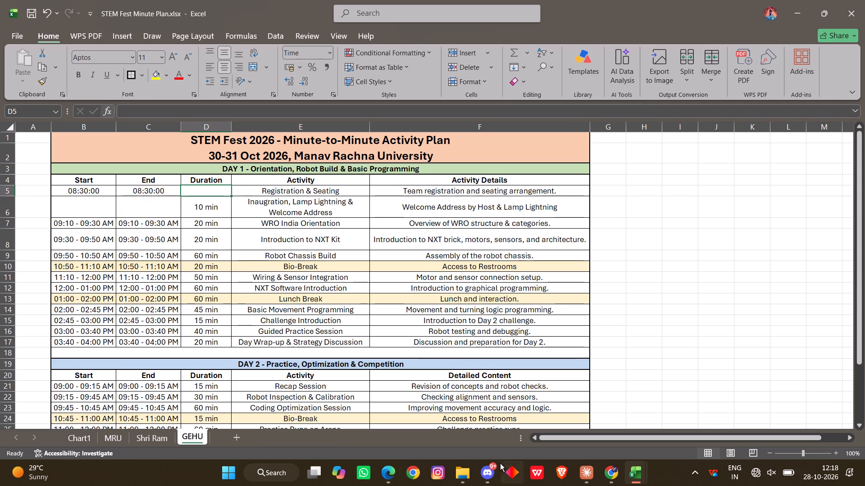
# Look through the Downloads folder in File Explorer for an earlier schedule workbook.
pyautogui.click(465, 471)
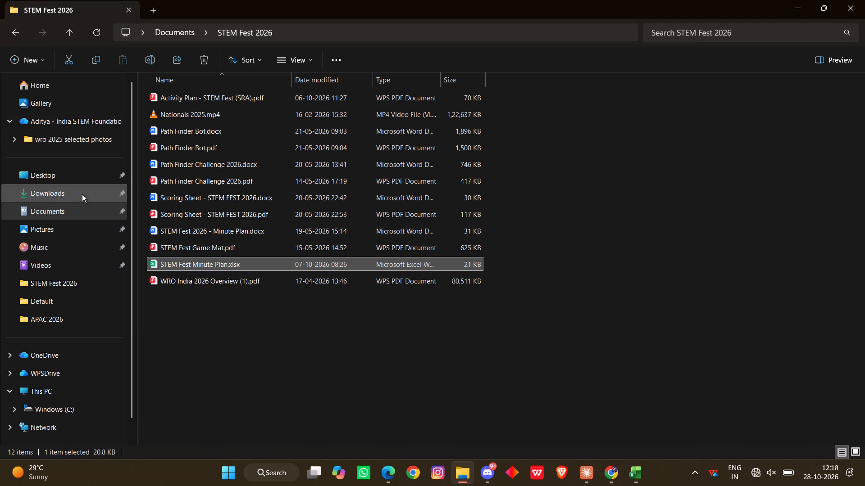
pyautogui.click(82, 194)
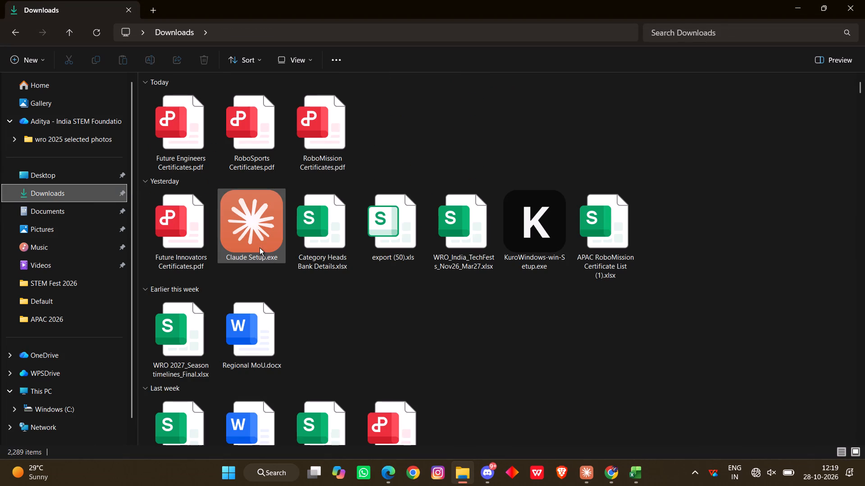
pyautogui.scroll(-1, 269, 258)
pyautogui.scroll(-2, 291, 299)
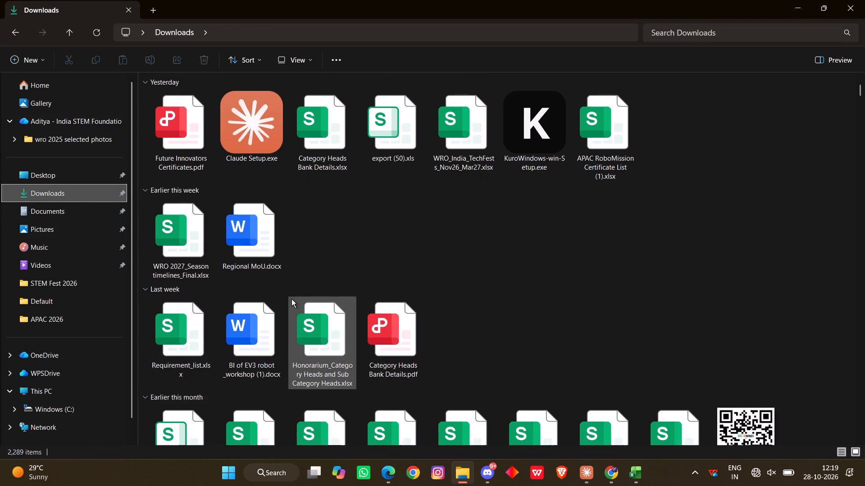
pyautogui.scroll(-2, 291, 299)
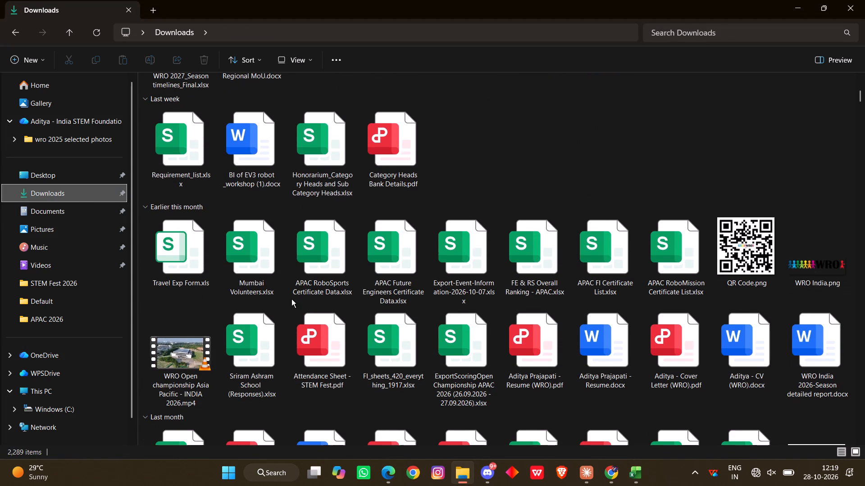
pyautogui.scroll(-1, 291, 299)
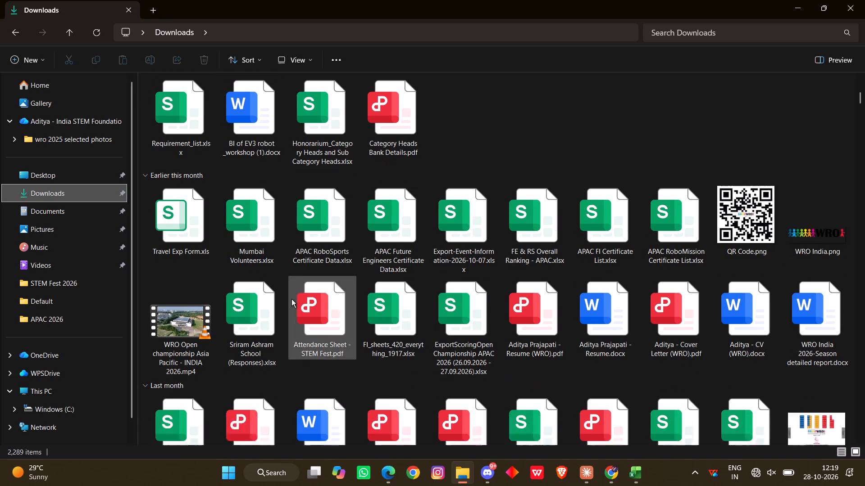
pyautogui.scroll(-2, 291, 299)
# Open Final Day Plan - APAC 2026.xlsx from the APAC 2026 folder inside WRO India 2026 in Documents.
pyautogui.click(86, 210)
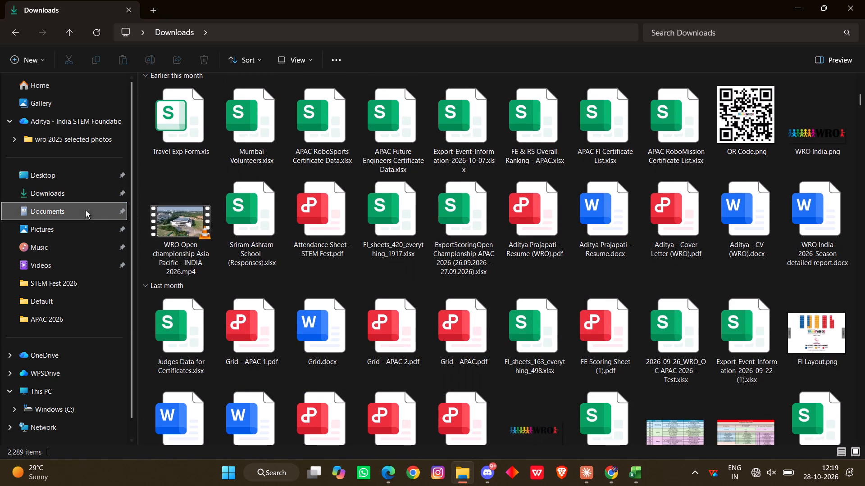
pyautogui.scroll(-1, 240, 261)
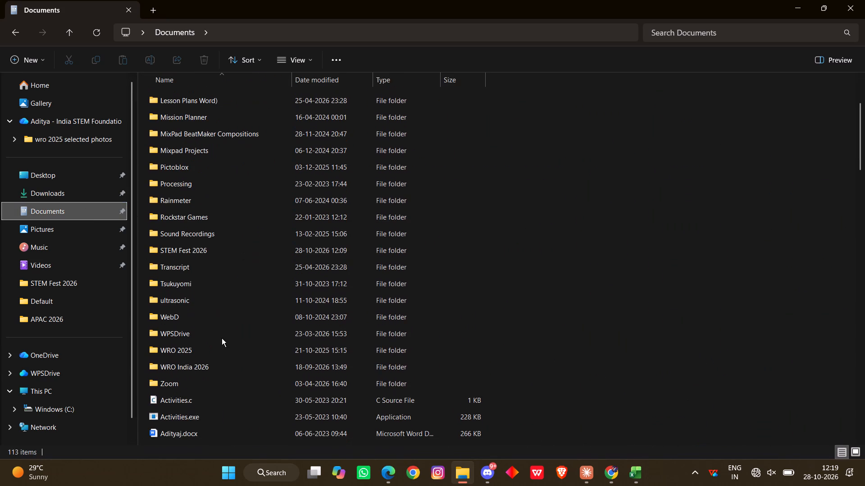
pyautogui.doubleClick(212, 365)
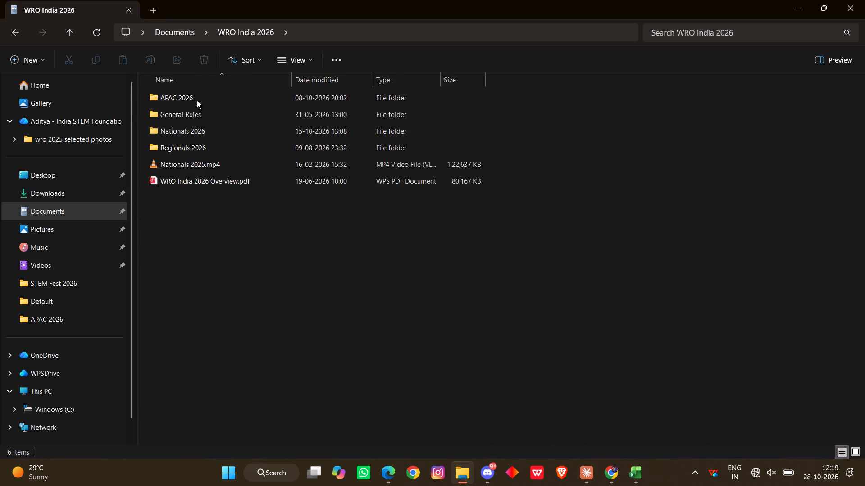
pyautogui.doubleClick(197, 100)
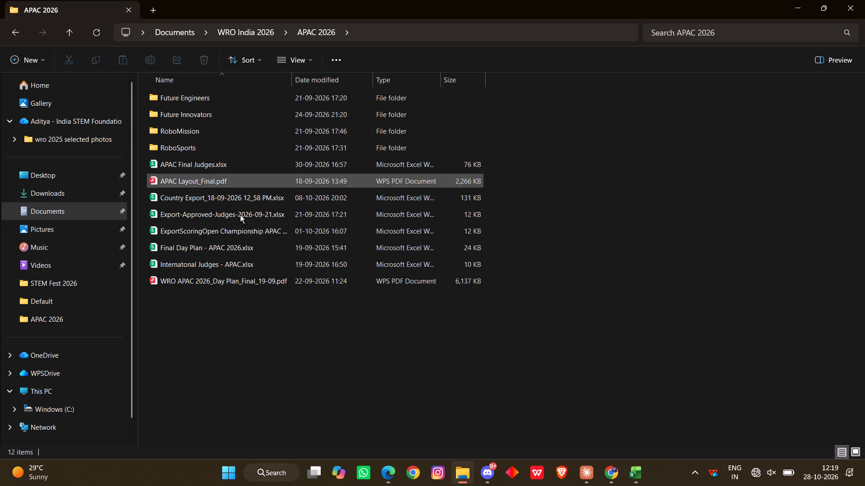
pyautogui.doubleClick(250, 247)
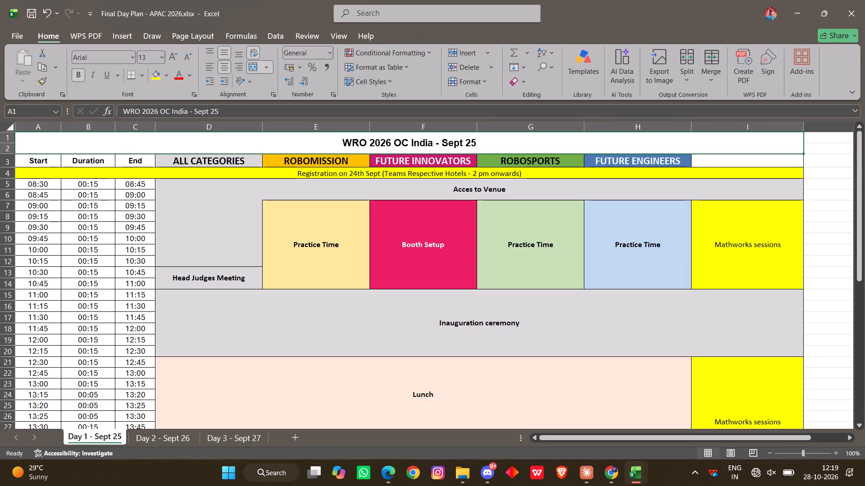
# Copy the 08:30 start time from A5 of the APAC day plan into B5 of the GEHU sheet.
pyautogui.click(47, 185)
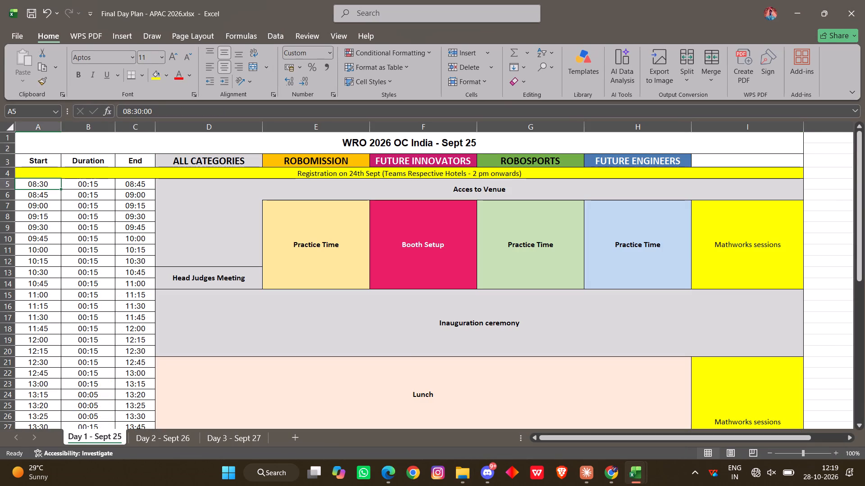
pyautogui.moveTo(41, 185); pyautogui.dragTo(125, 182)
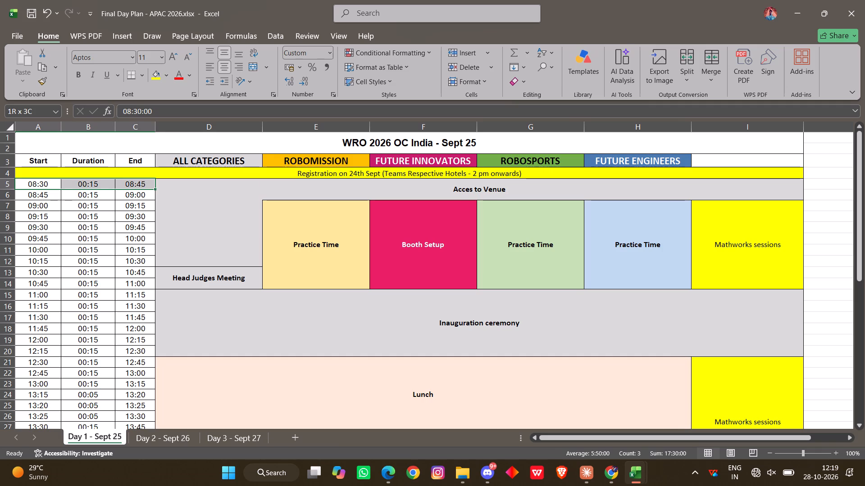
pyautogui.moveTo(125, 182); pyautogui.dragTo(51, 186)
pyautogui.hotkey('ctrl', 'c')
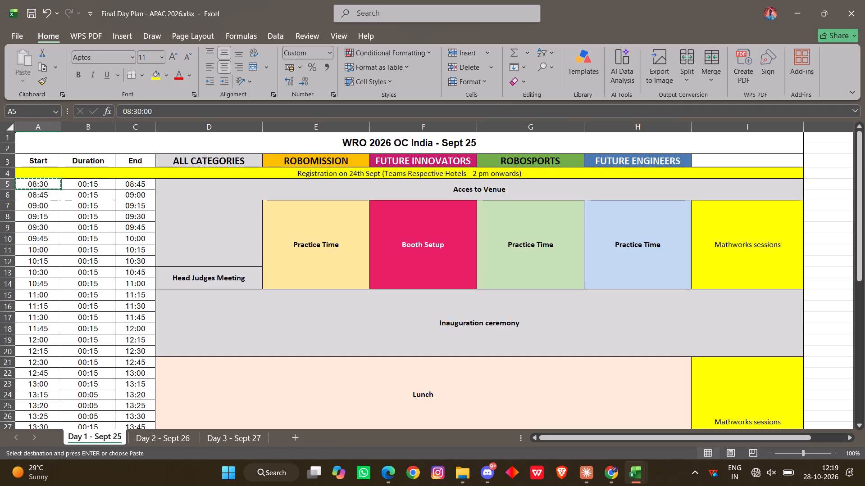
pyautogui.hotkey('alt', 'Tab')
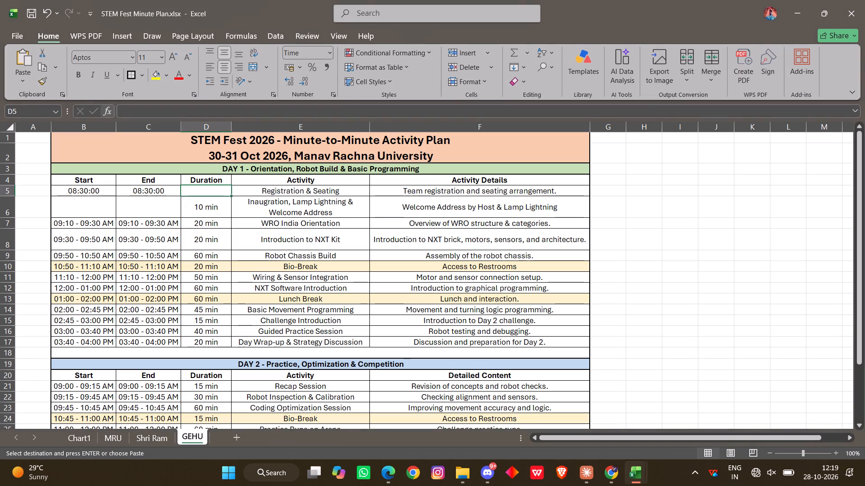
pyautogui.click(99, 193)
pyautogui.hotkey('ctrl', 'v')
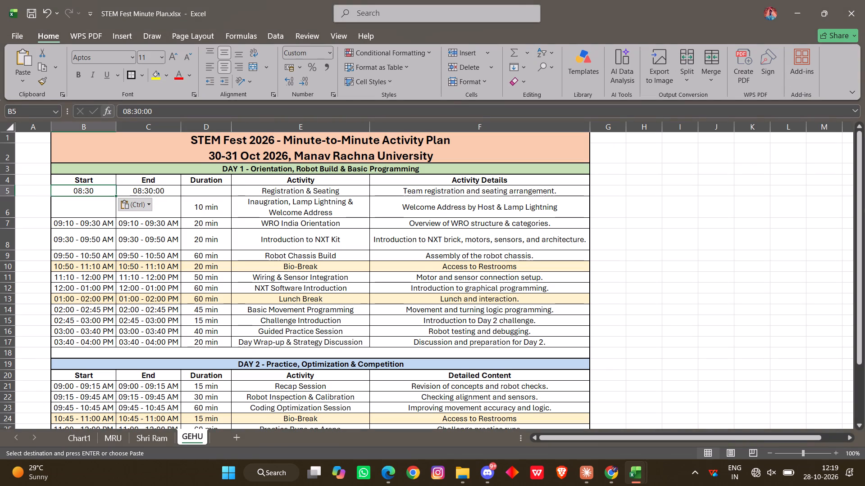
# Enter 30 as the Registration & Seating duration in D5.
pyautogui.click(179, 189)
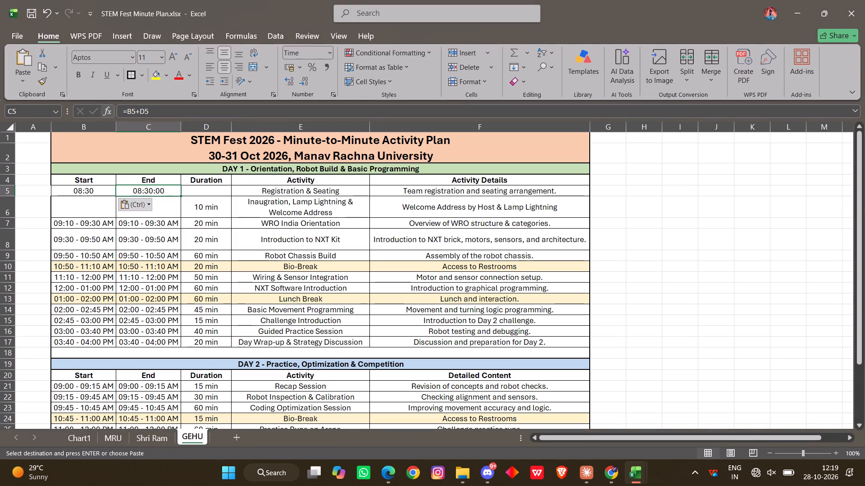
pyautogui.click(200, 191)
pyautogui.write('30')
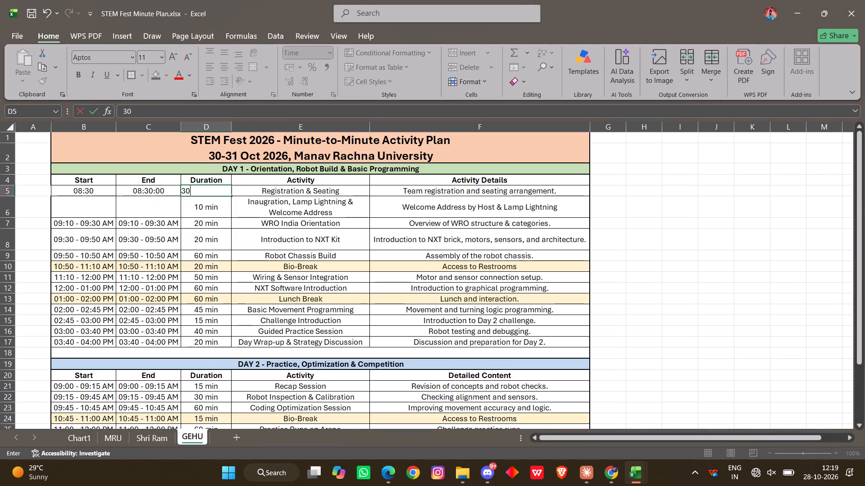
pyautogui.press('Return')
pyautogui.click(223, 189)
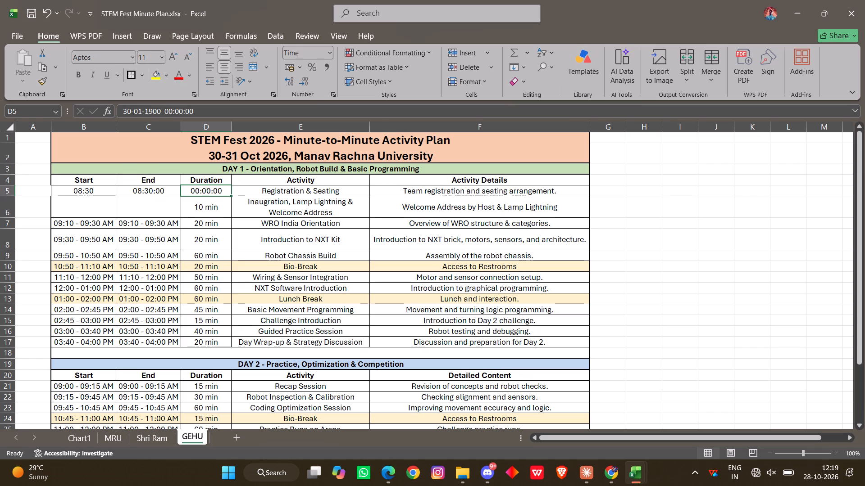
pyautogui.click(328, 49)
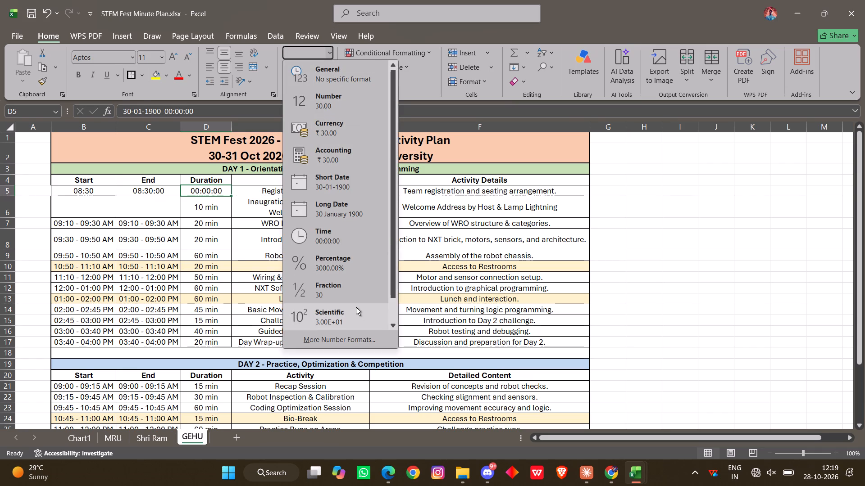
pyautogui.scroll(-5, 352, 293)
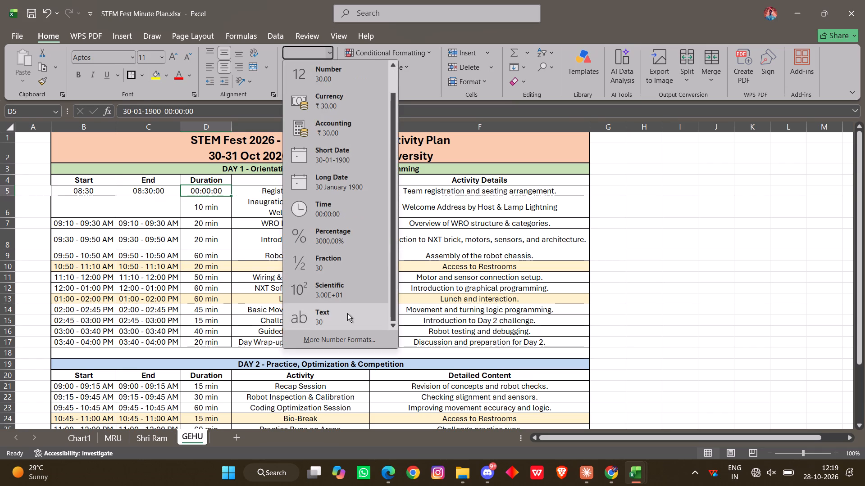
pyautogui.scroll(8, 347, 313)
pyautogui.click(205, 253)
# Copy the 00:15 duration from B5 of the APAC day plan into D5 of the GEHU sheet.
pyautogui.hotkey('alt', 'Tab')
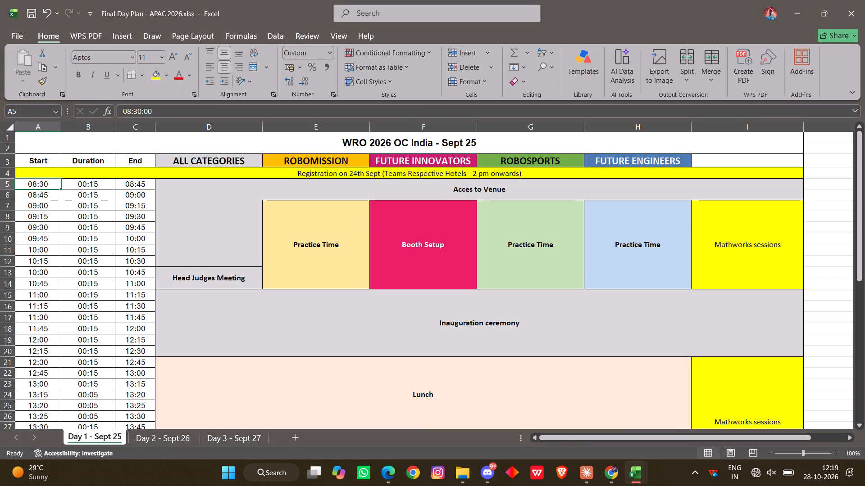
pyautogui.click(103, 183)
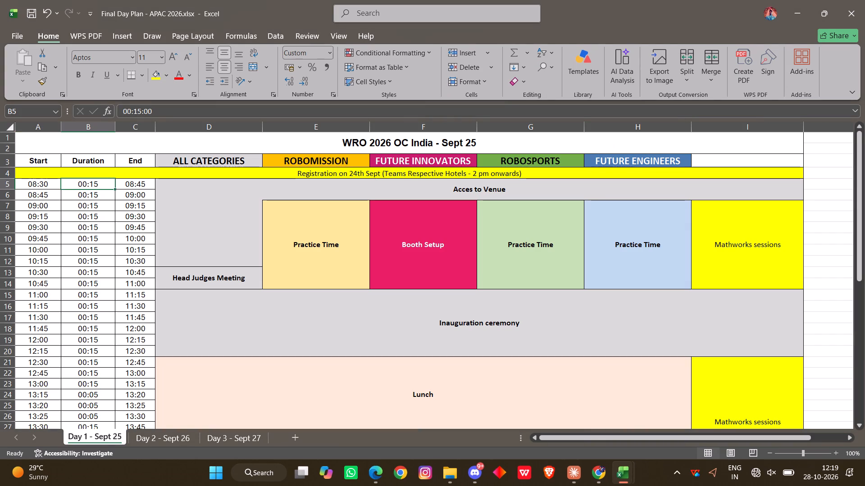
pyautogui.hotkey('ctrl', 'c')
pyautogui.hotkey('alt', 'Tab')
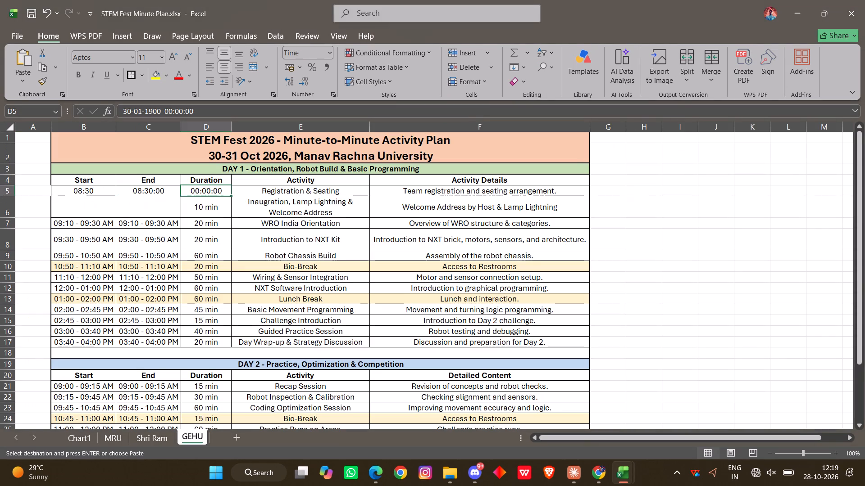
pyautogui.hotkey('ctrl', 'v')
pyautogui.press('Return')
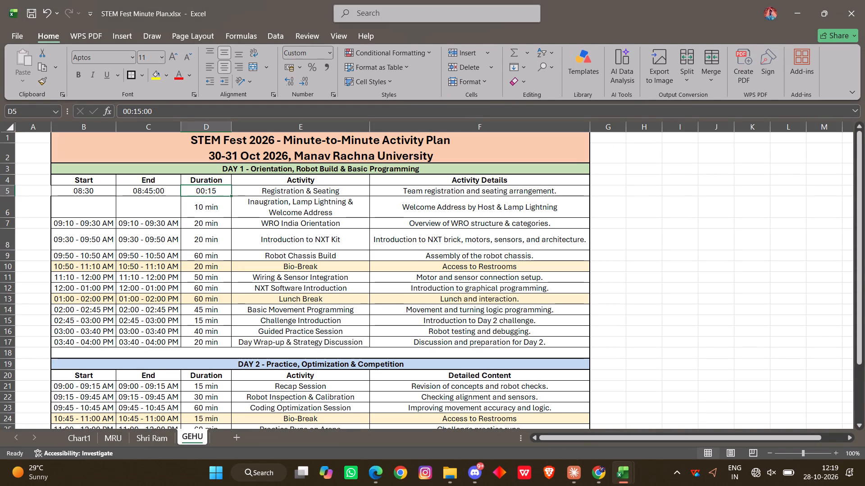
# Set the Registration & Seating duration in D5 to 00:30:00.
pyautogui.doubleClick(216, 190)
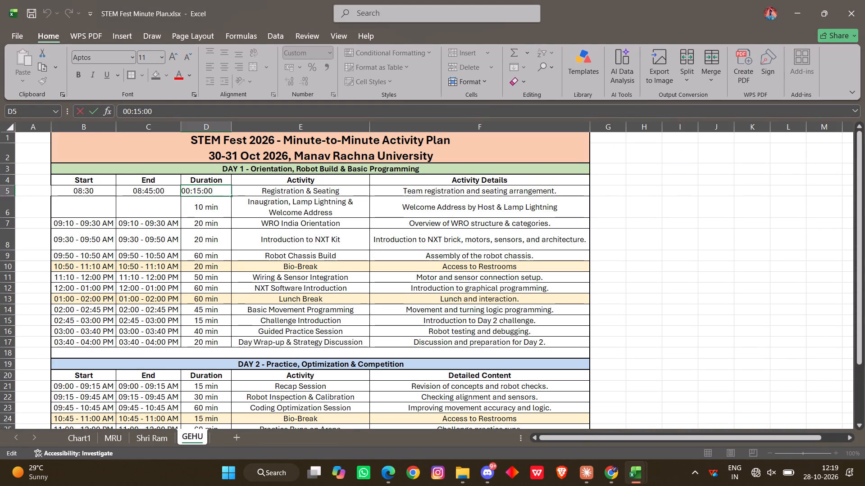
pyautogui.click(198, 193)
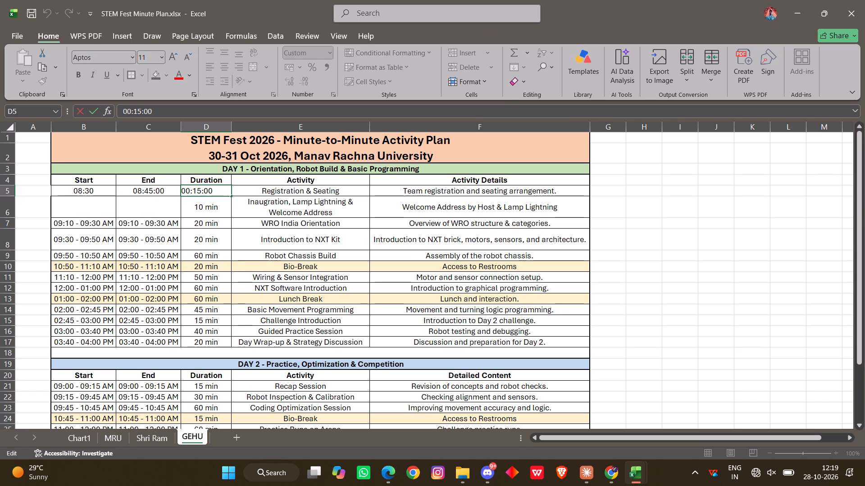
pyautogui.press('\\')
pyautogui.press('BackSpace')
pyautogui.press('BackSpace')
pyautogui.press('Delete')
pyautogui.write('39')
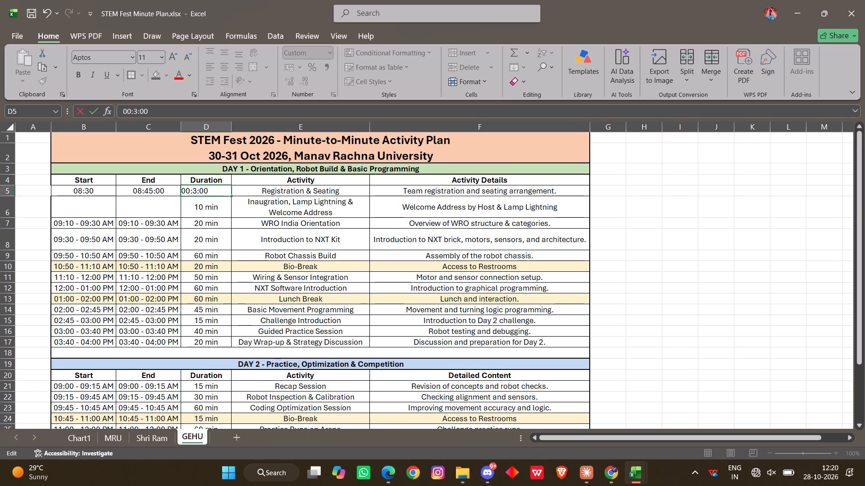
pyautogui.press('Return')
pyautogui.click(213, 192)
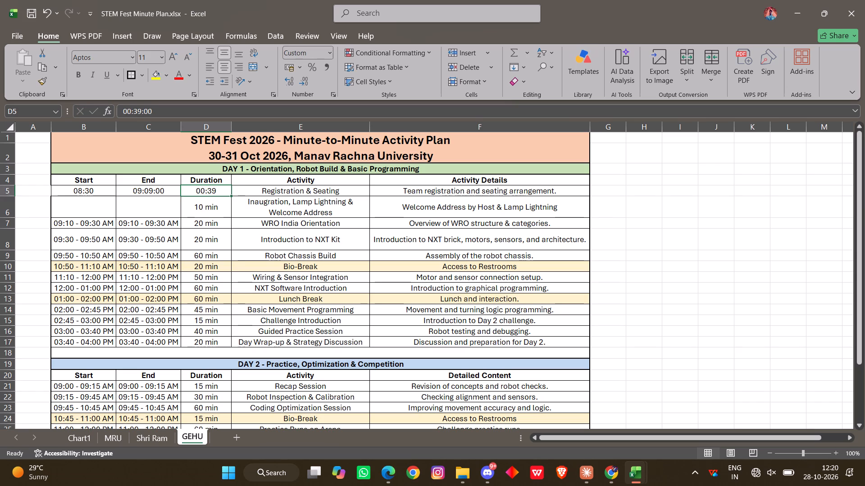
pyautogui.click(141, 112)
pyautogui.press('BackSpace')
pyautogui.press('0')
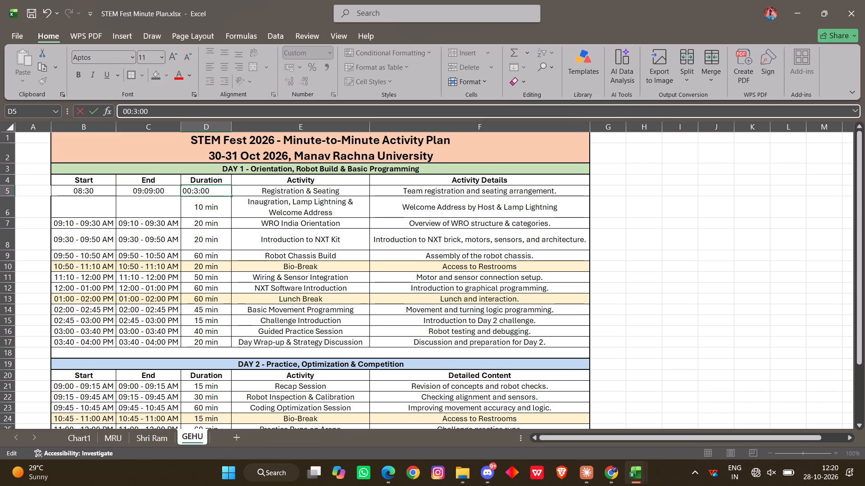
pyautogui.press('Return')
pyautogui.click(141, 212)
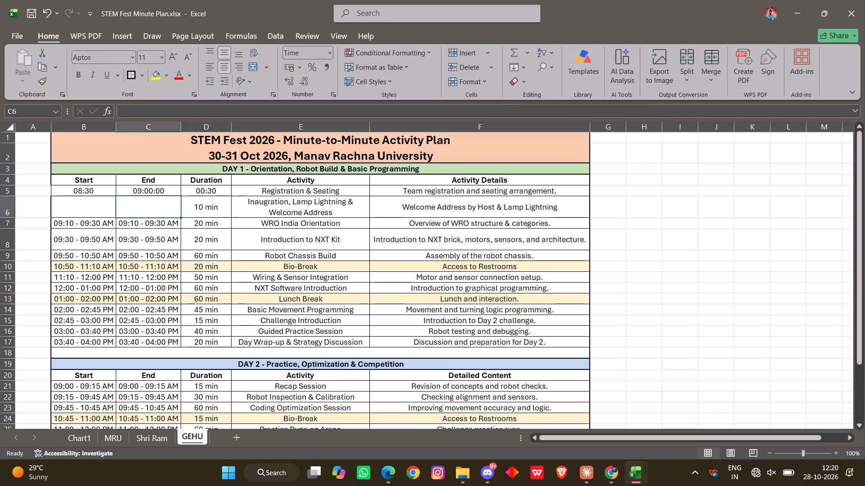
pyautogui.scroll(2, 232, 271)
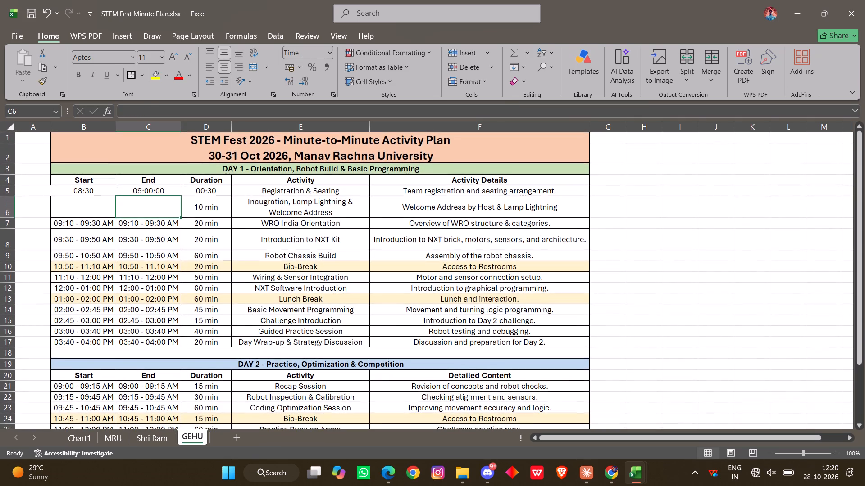
# Append the unit text "min" after a space to the duration in D5.
pyautogui.click(217, 194)
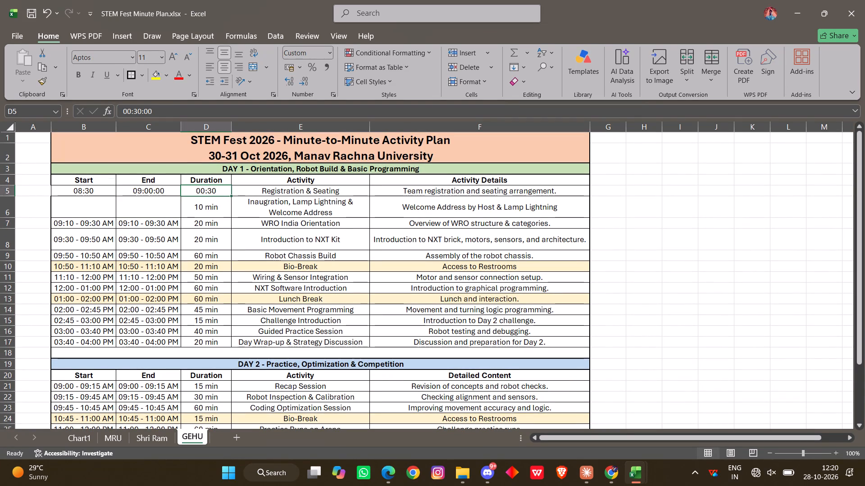
pyautogui.doubleClick(221, 192)
pyautogui.press('space')
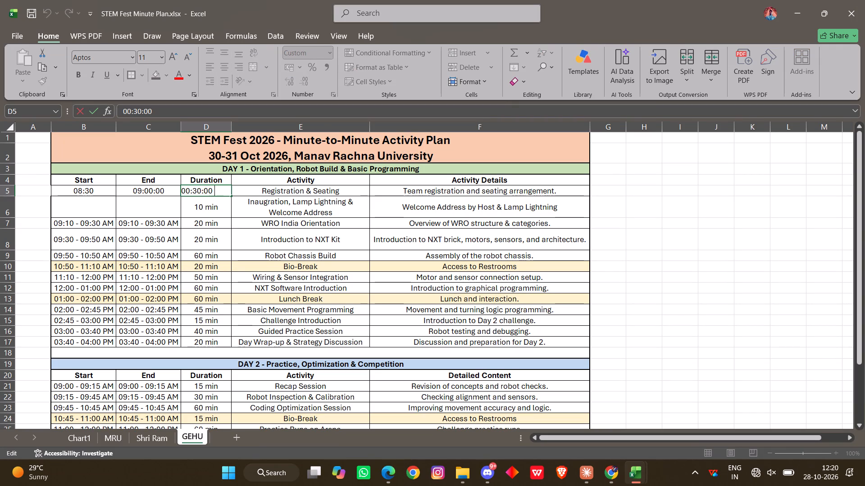
pyautogui.write('min')
pyautogui.press('Return')
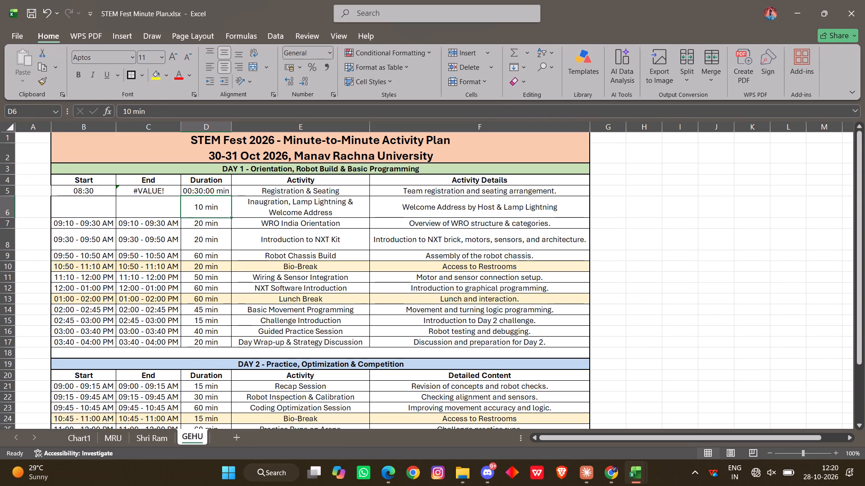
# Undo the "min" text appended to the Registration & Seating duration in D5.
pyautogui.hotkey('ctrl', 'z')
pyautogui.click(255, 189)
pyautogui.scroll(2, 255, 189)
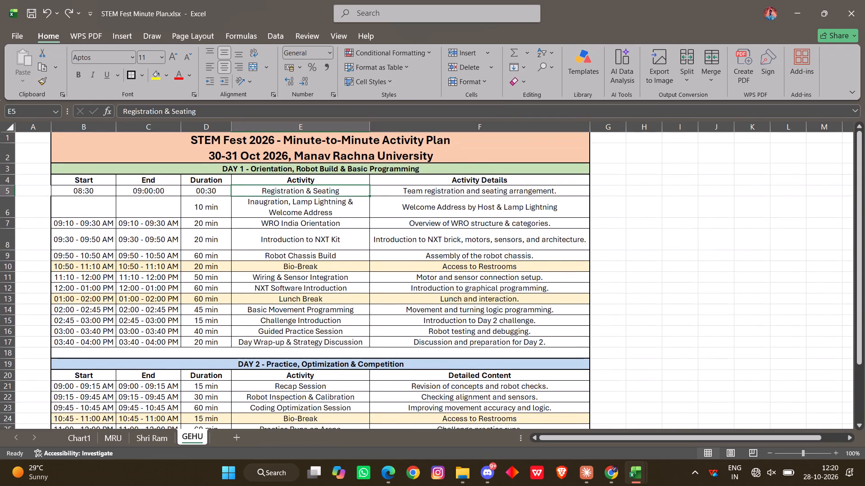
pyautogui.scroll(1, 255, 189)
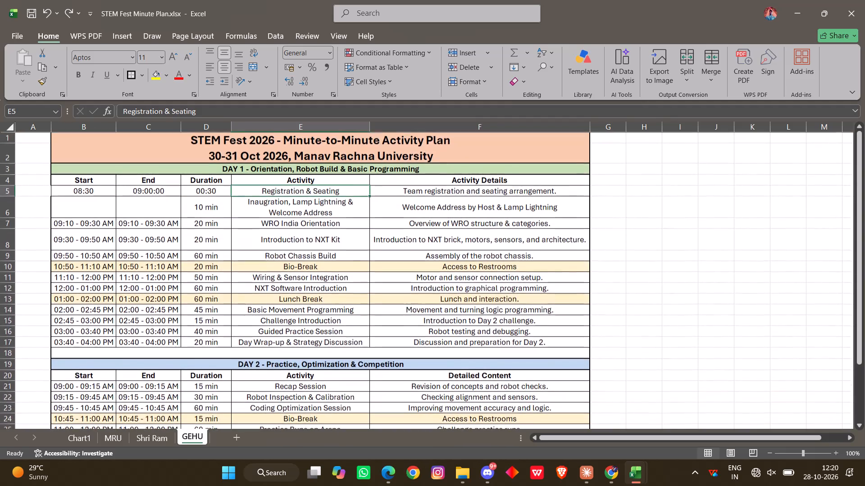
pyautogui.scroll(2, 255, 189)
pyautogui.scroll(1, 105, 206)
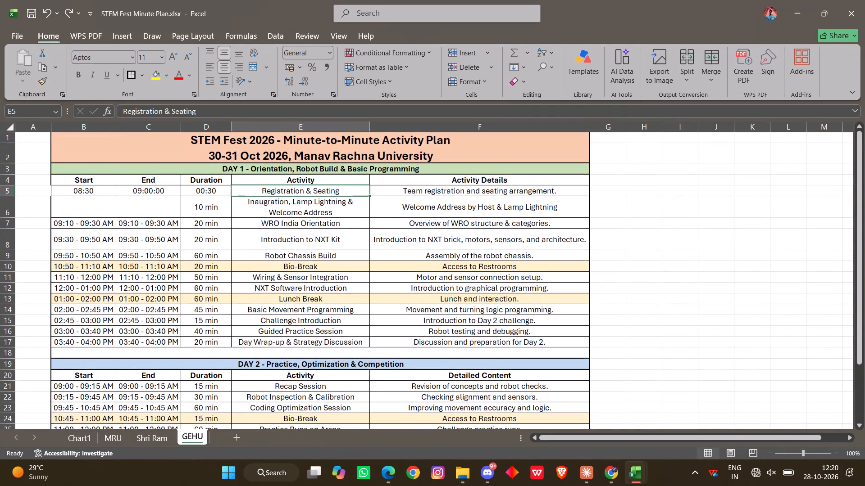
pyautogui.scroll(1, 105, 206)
# Copy the End formula from C6 of the APAC day plan into C5 of the GEHU sheet to bring over its time format.
pyautogui.hotkey('alt', 'Tab')
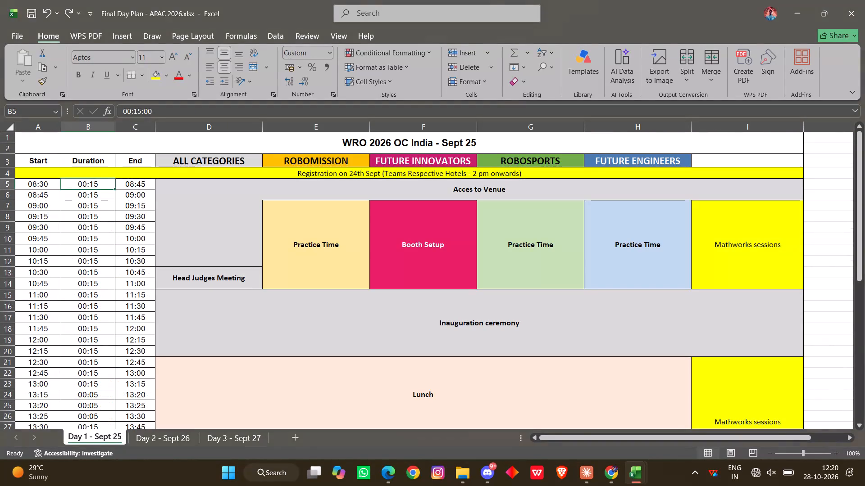
pyautogui.click(129, 182)
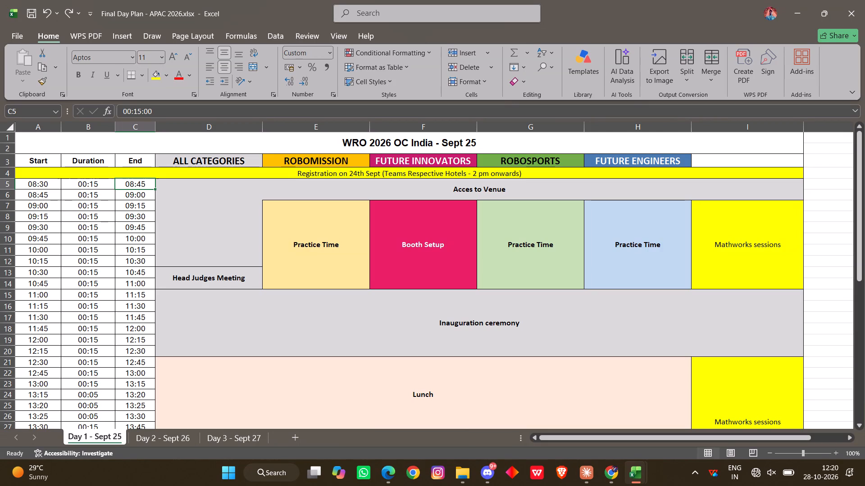
pyautogui.click(131, 199)
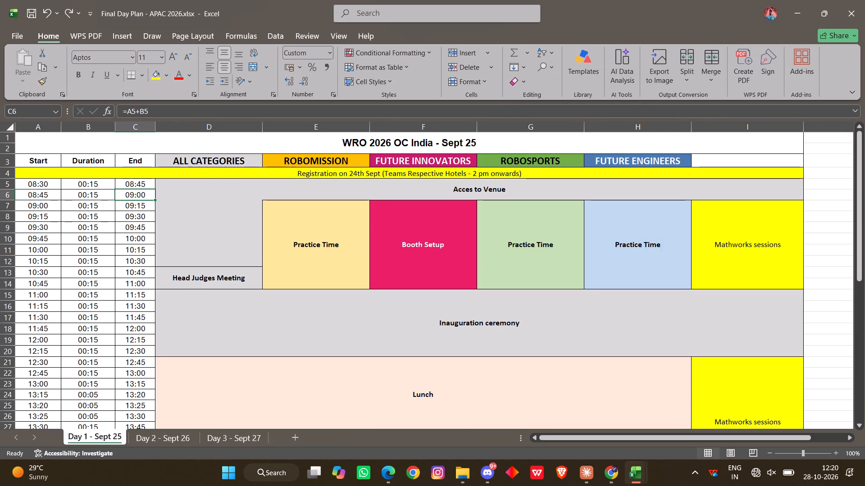
pyautogui.hotkey('ctrl', 'c')
pyautogui.hotkey('alt', 'Tab')
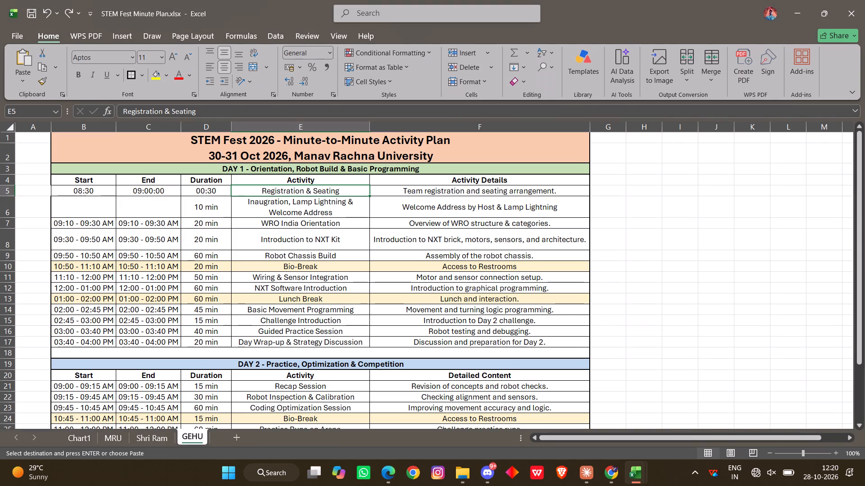
pyautogui.click(166, 193)
pyautogui.hotkey('ctrl', 'v')
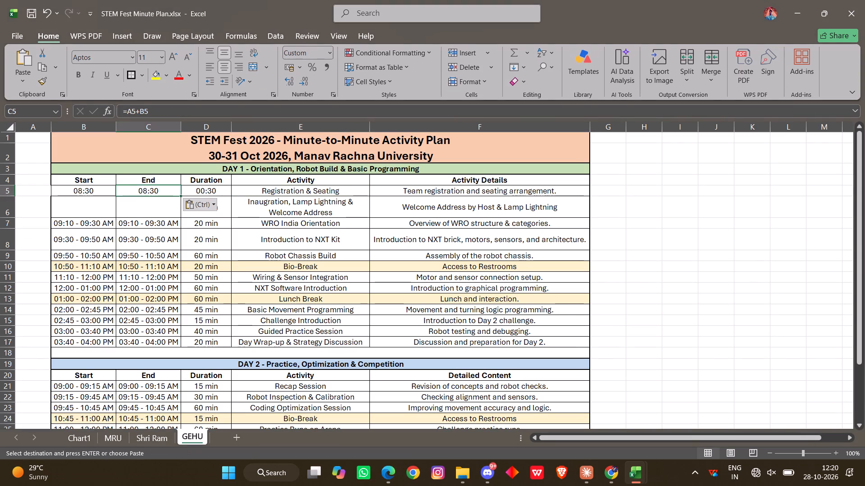
# Replace the Registration & Seating End formula in C5 with =B5+D5.
pyautogui.click(161, 209)
pyautogui.click(152, 191)
pyautogui.press('=')
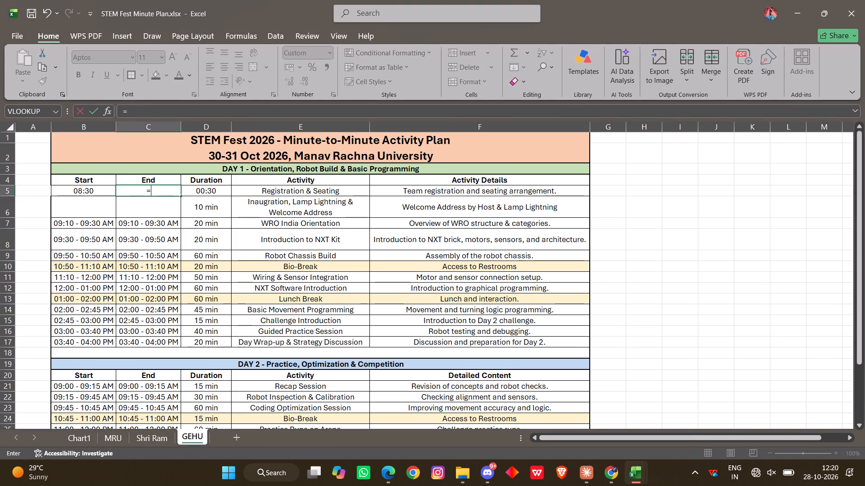
pyautogui.click(93, 189)
pyautogui.hotkey('shift', '+')
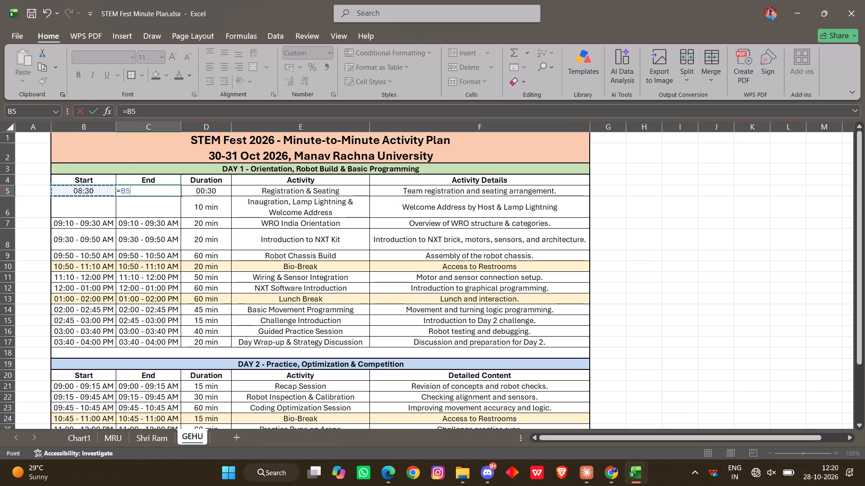
pyautogui.click(216, 188)
pyautogui.press('Return')
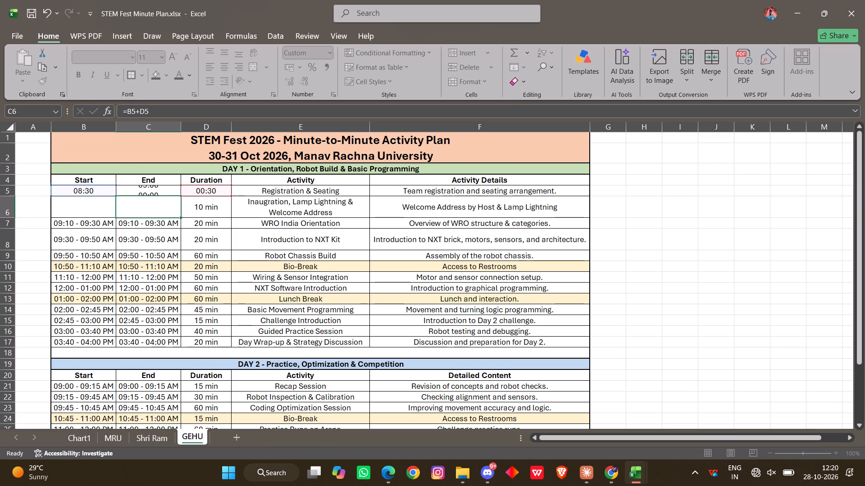
pyautogui.click(199, 230)
pyautogui.scroll(2, 199, 230)
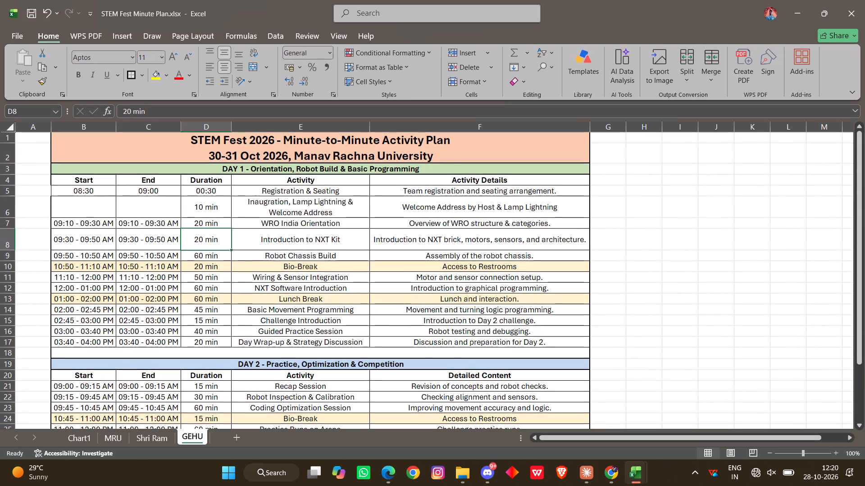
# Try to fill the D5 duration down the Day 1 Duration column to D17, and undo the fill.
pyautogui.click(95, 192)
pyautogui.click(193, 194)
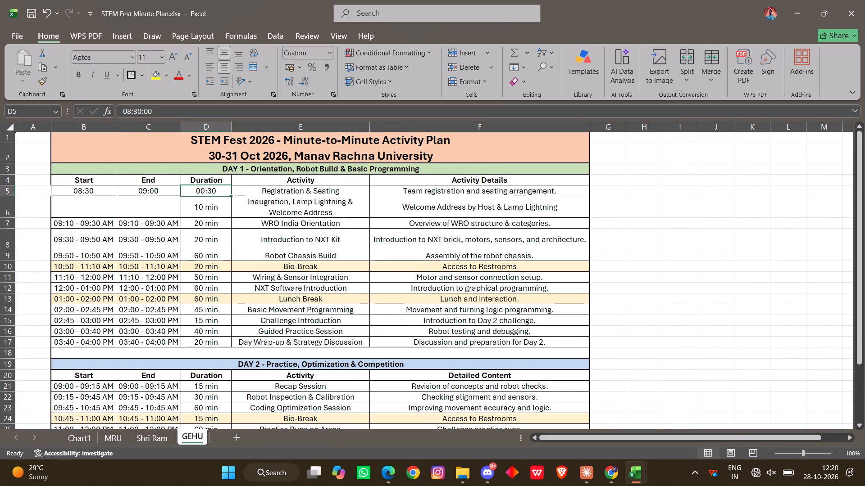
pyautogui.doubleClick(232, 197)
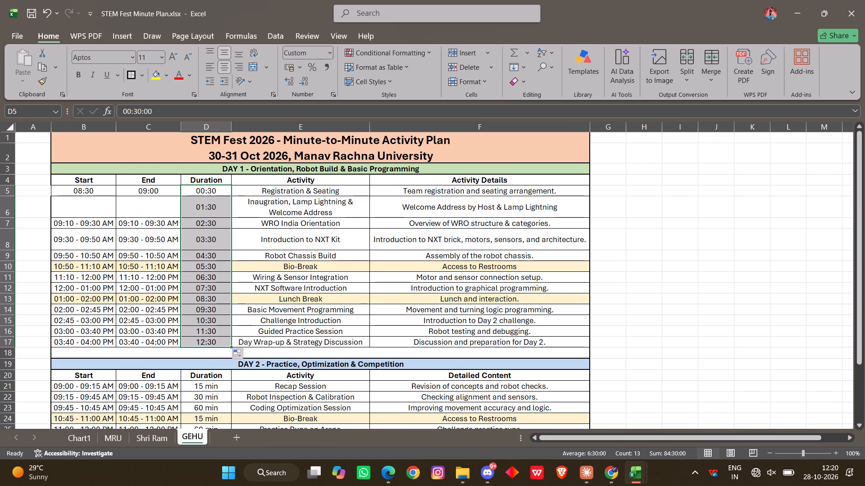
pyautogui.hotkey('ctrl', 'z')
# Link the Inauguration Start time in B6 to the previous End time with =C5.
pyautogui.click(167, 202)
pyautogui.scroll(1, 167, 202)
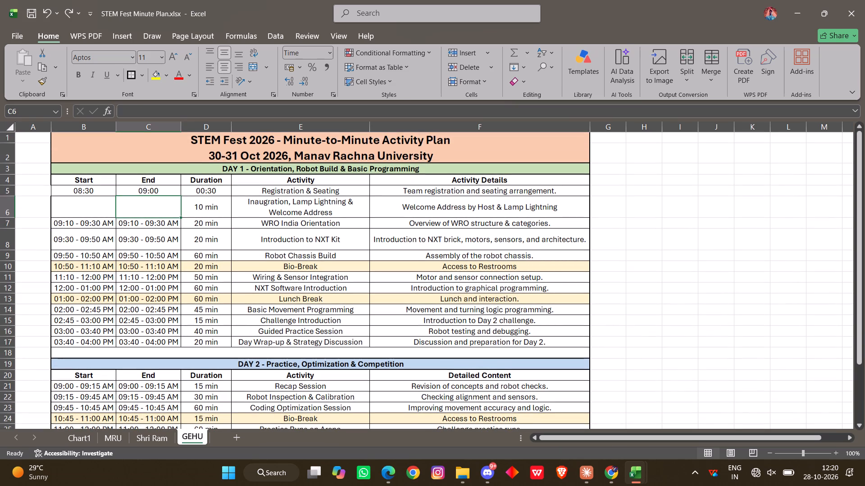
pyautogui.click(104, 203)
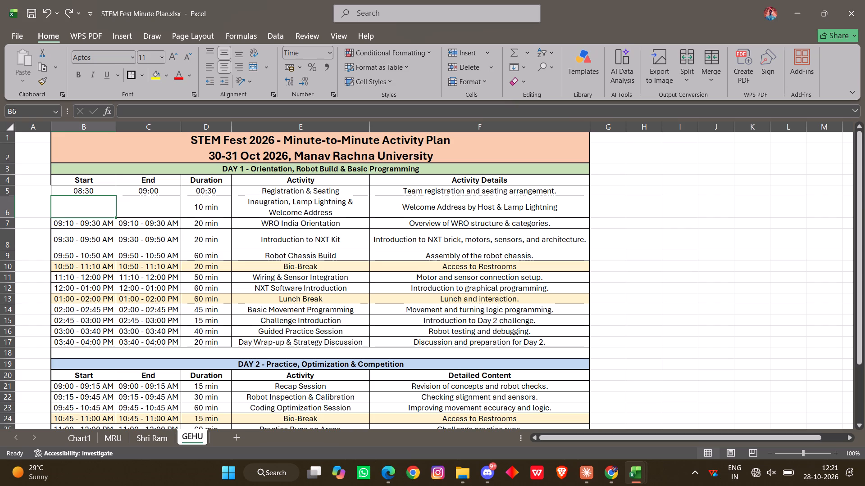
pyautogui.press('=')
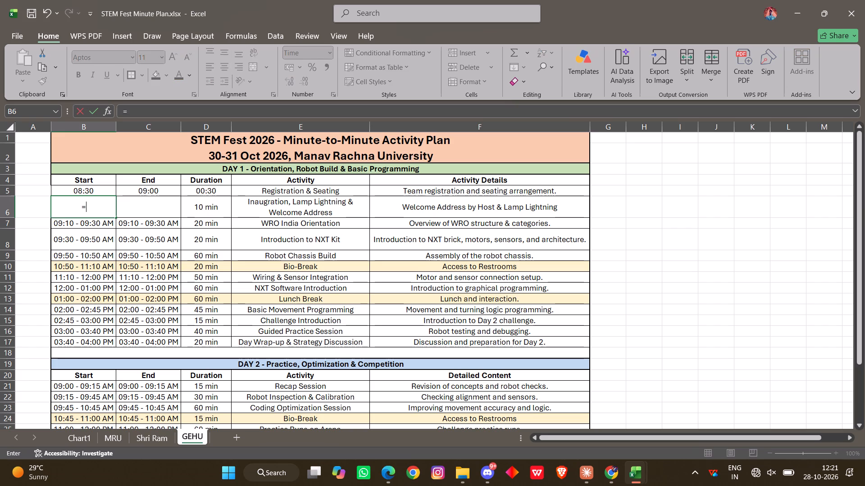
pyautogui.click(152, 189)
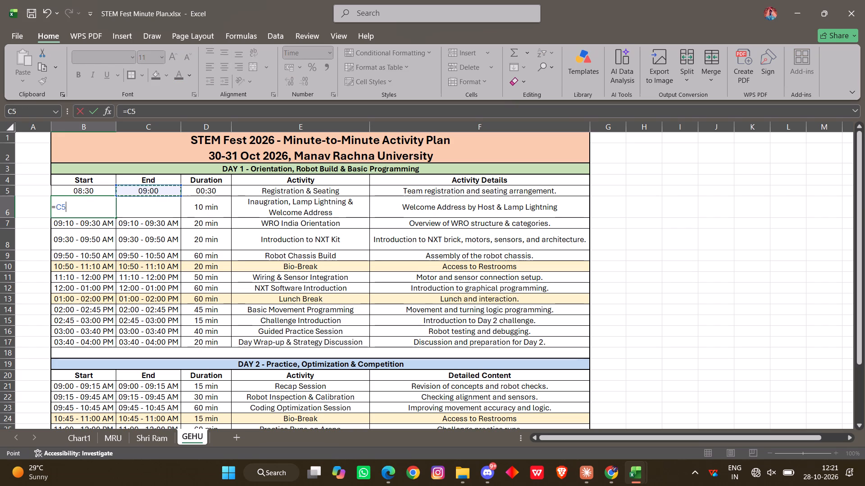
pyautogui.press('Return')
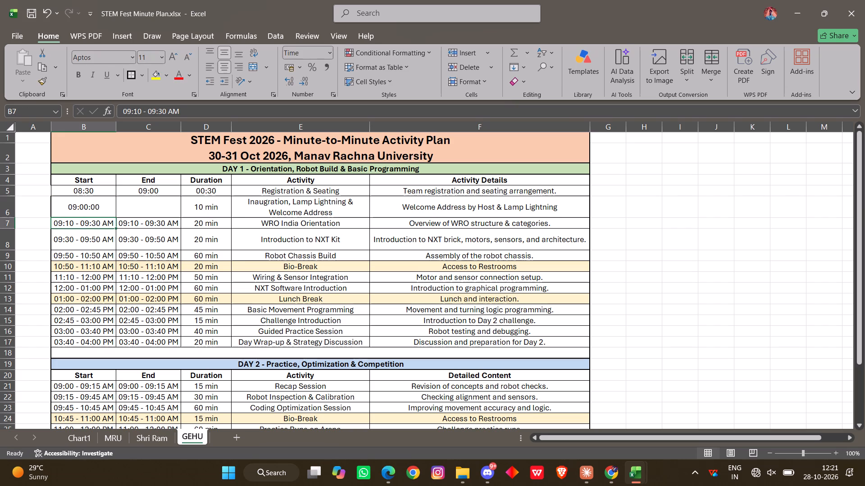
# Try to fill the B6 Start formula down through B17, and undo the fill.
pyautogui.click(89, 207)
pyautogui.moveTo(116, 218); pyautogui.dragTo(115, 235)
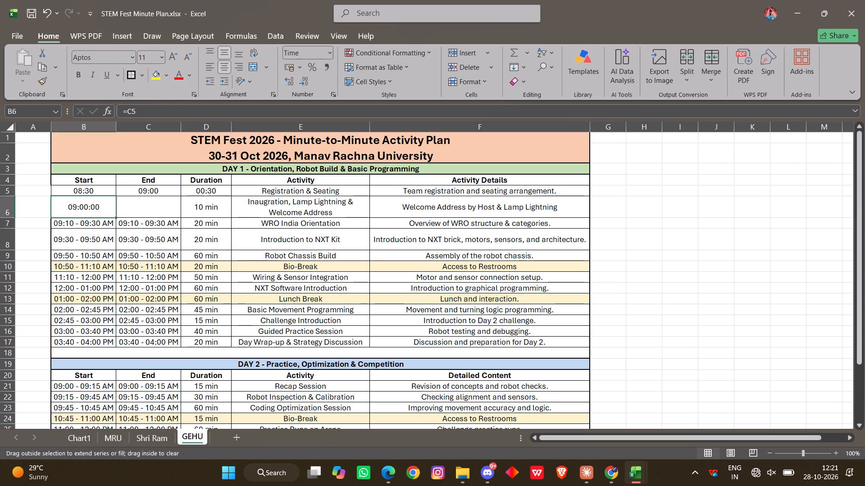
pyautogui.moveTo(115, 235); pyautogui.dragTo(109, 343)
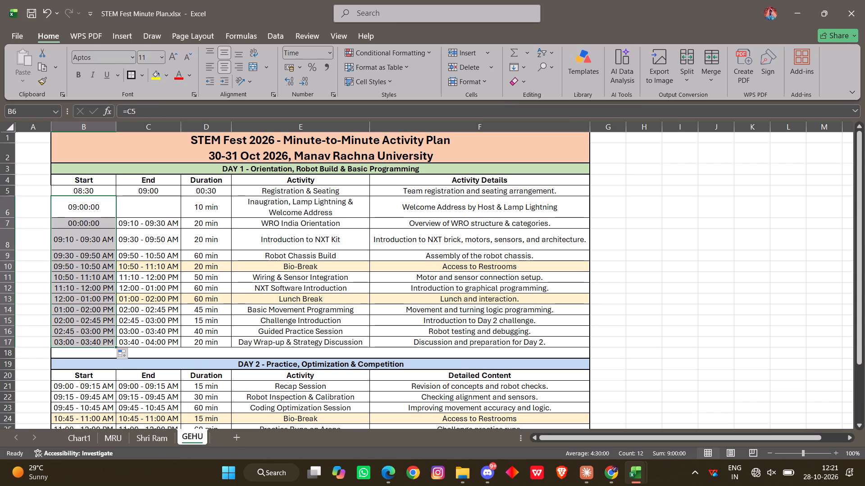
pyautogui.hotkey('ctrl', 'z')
# Clear the Day 1 Start entries in B7:B17 as well as the formula in B6.
pyautogui.moveTo(108, 220); pyautogui.dragTo(100, 278)
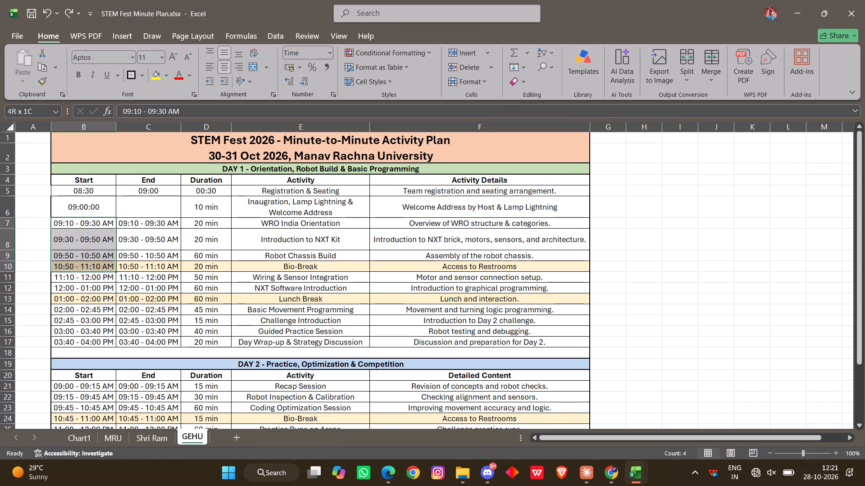
pyautogui.moveTo(100, 278); pyautogui.dragTo(91, 343)
pyautogui.press('Delete')
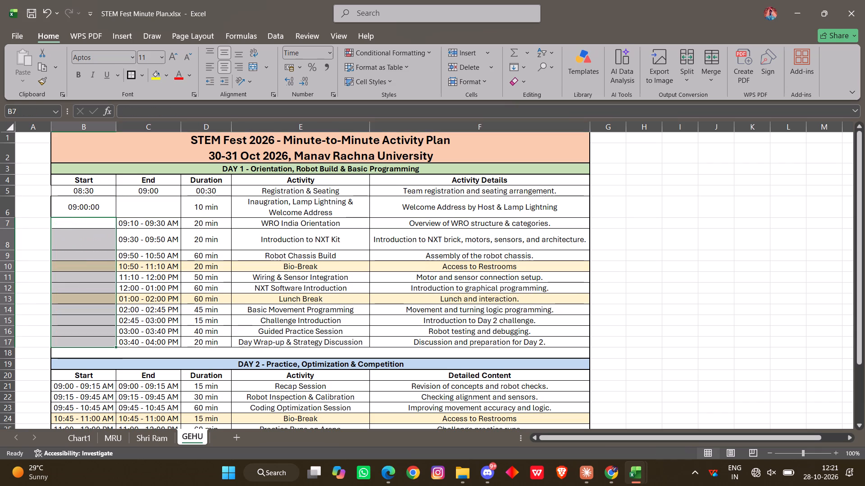
pyautogui.click(102, 188)
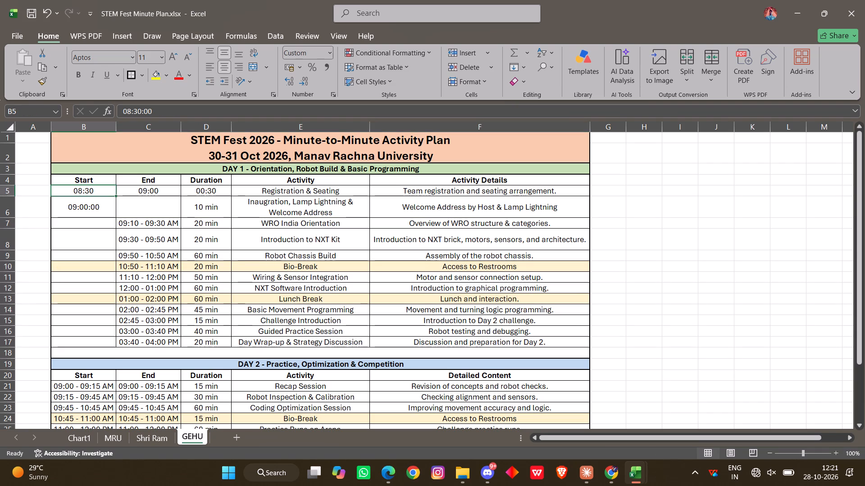
pyautogui.click(112, 202)
pyautogui.press('Delete')
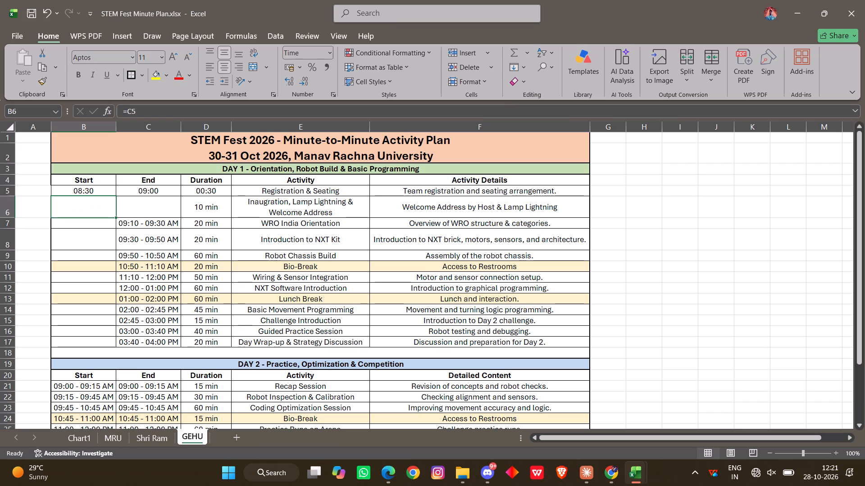
# Fill the 08:30 Start time from B5 down through B17.
pyautogui.click(113, 189)
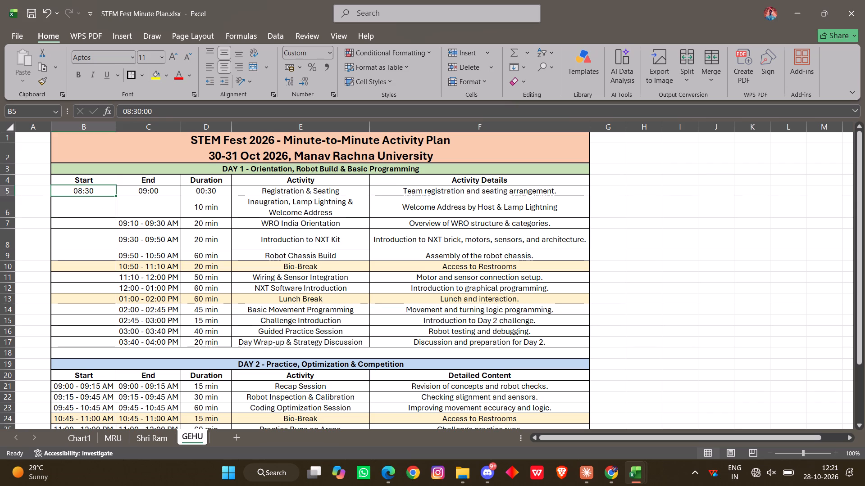
pyautogui.moveTo(116, 198); pyautogui.dragTo(113, 344)
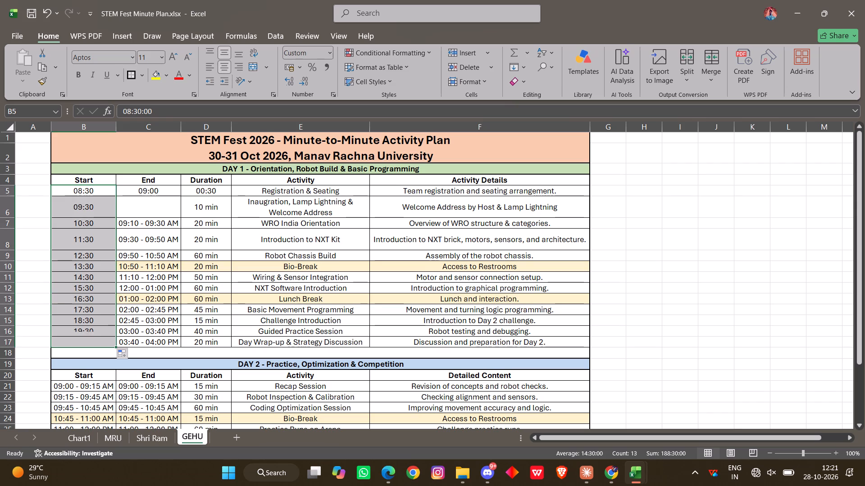
# Fill the End formula from C5 down through C17.
pyautogui.click(158, 190)
pyautogui.moveTo(181, 195); pyautogui.dragTo(180, 200)
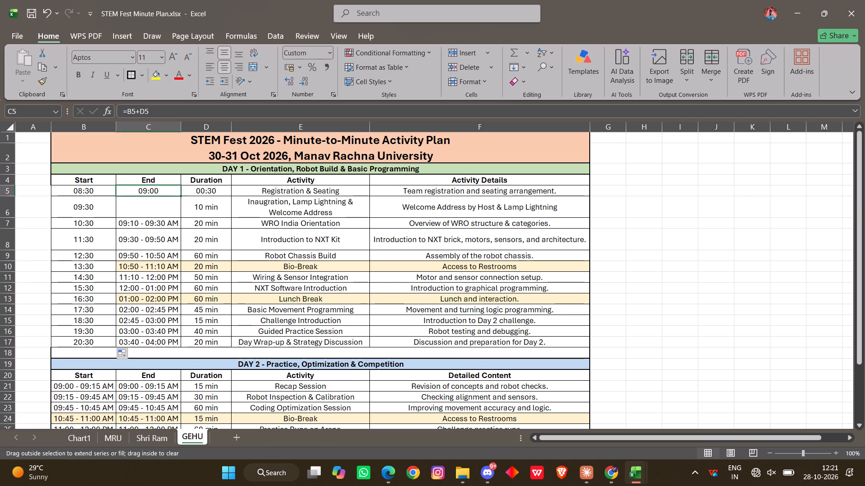
pyautogui.moveTo(180, 200); pyautogui.dragTo(171, 344)
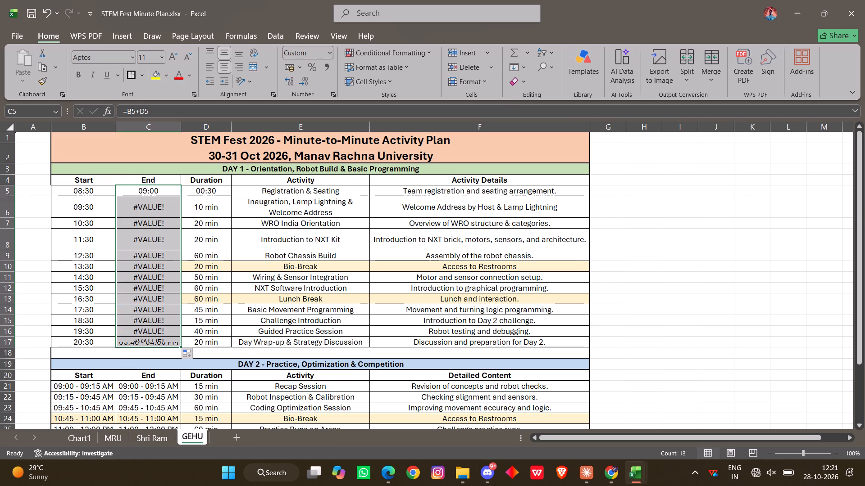
# Fill the 00:30 duration from D5 down through D17.
pyautogui.click(195, 187)
pyautogui.moveTo(232, 197); pyautogui.dragTo(229, 345)
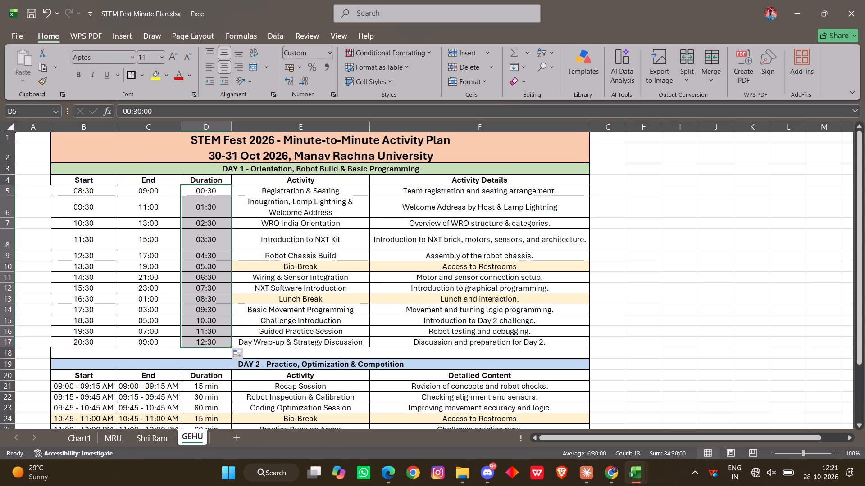
# Set the Inauguration Start time in B6 to the previous End time with =C5.
pyautogui.click(100, 209)
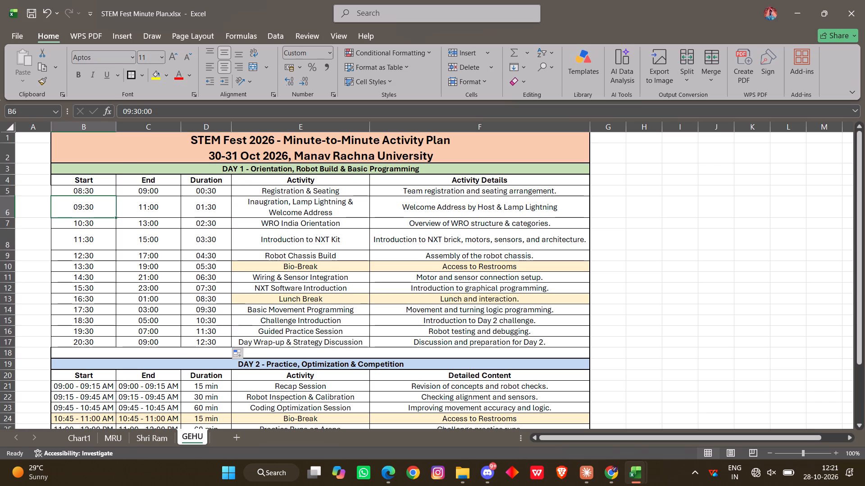
pyautogui.press('=')
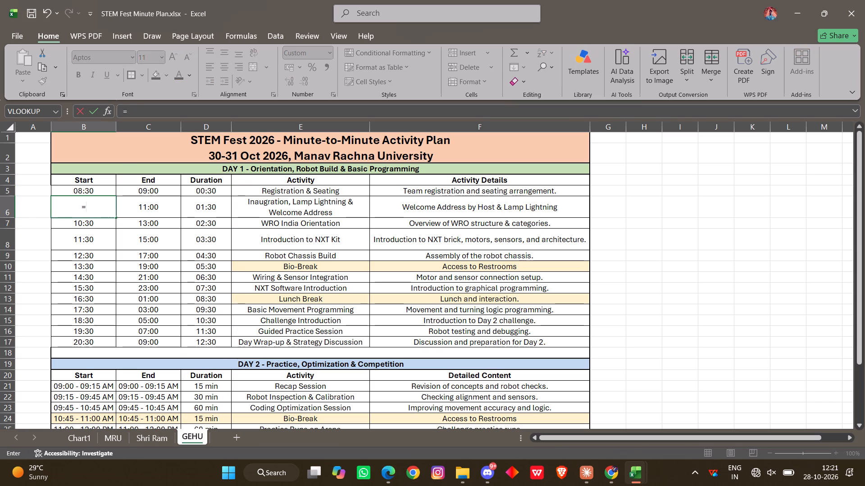
pyautogui.click(155, 189)
pyautogui.press('Return')
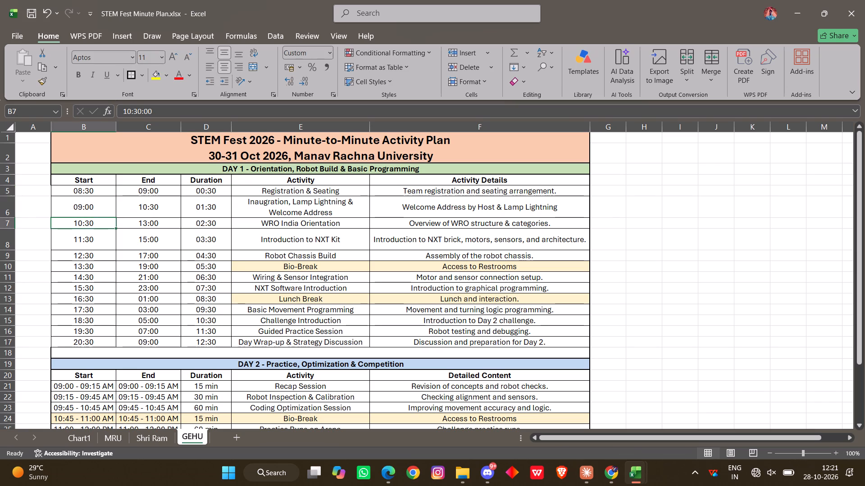
# Fill the linked Start time formula from B6 down through B17 in the Day 1 schedule.
pyautogui.moveTo(96, 212); pyautogui.dragTo(111, 216)
pyautogui.click(111, 216)
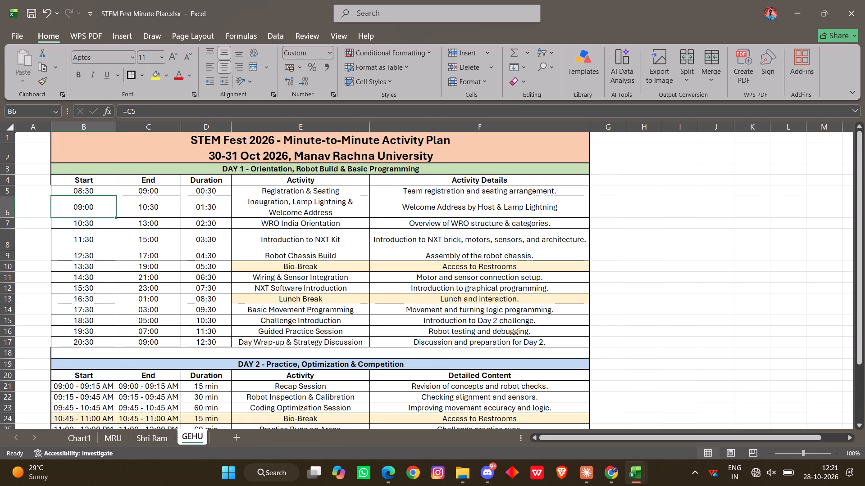
pyautogui.moveTo(115, 218); pyautogui.dragTo(103, 354)
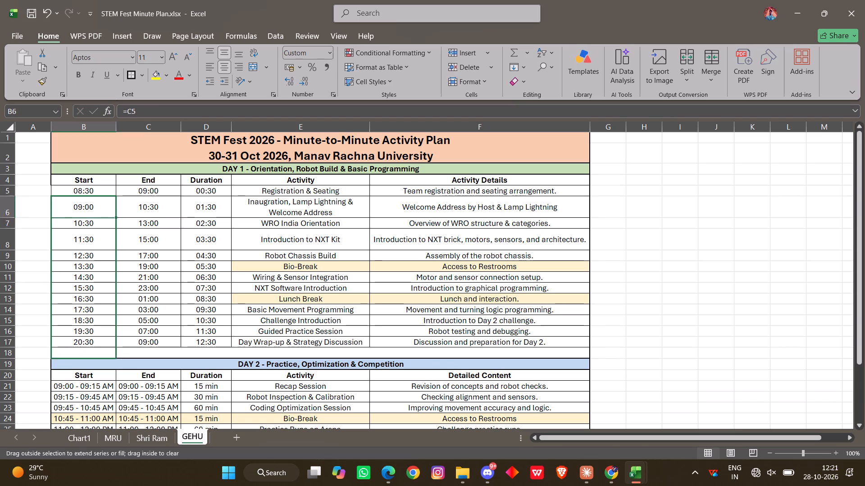
pyautogui.moveTo(103, 354); pyautogui.dragTo(98, 345)
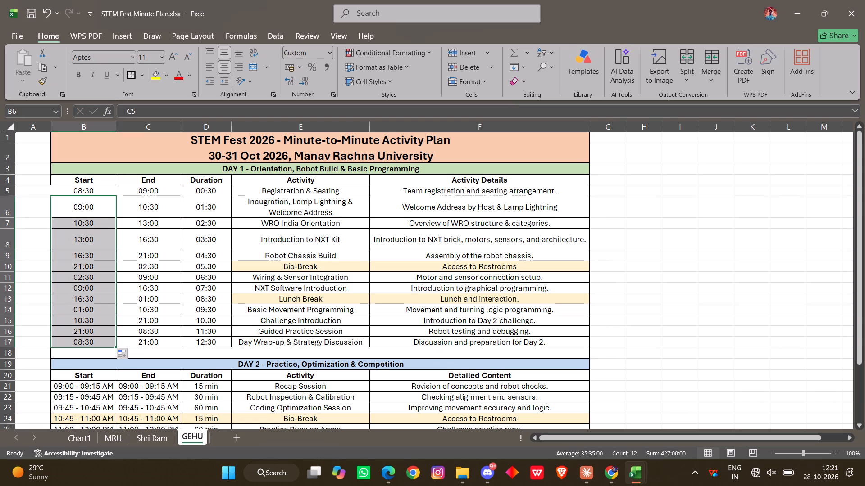
pyautogui.click(105, 220)
pyautogui.click(136, 210)
pyautogui.click(100, 224)
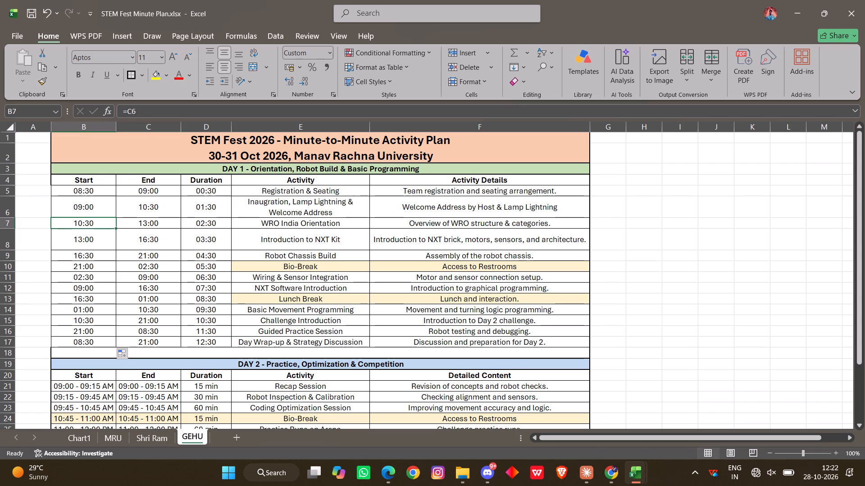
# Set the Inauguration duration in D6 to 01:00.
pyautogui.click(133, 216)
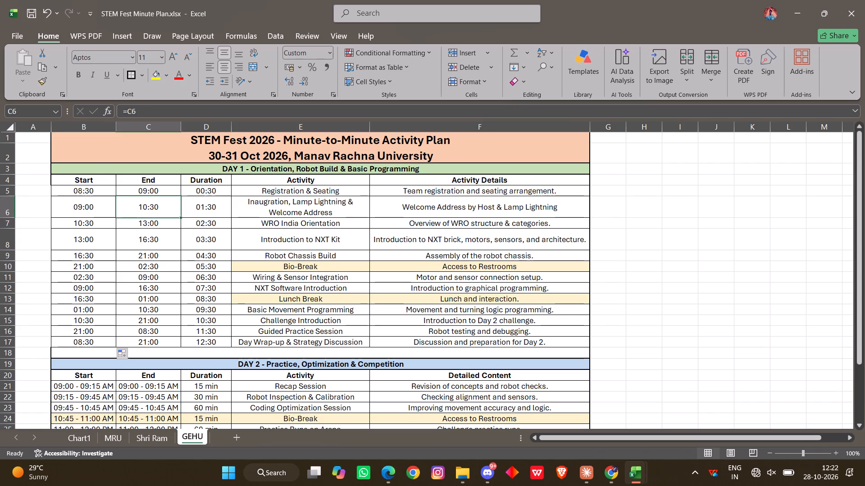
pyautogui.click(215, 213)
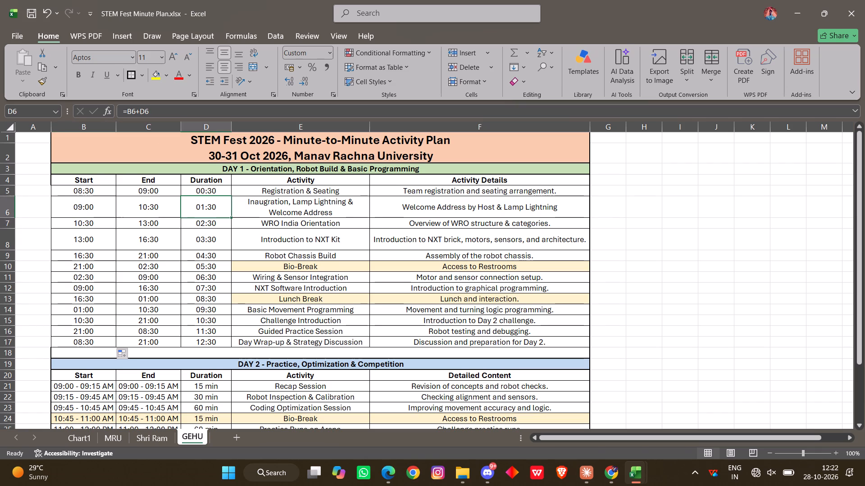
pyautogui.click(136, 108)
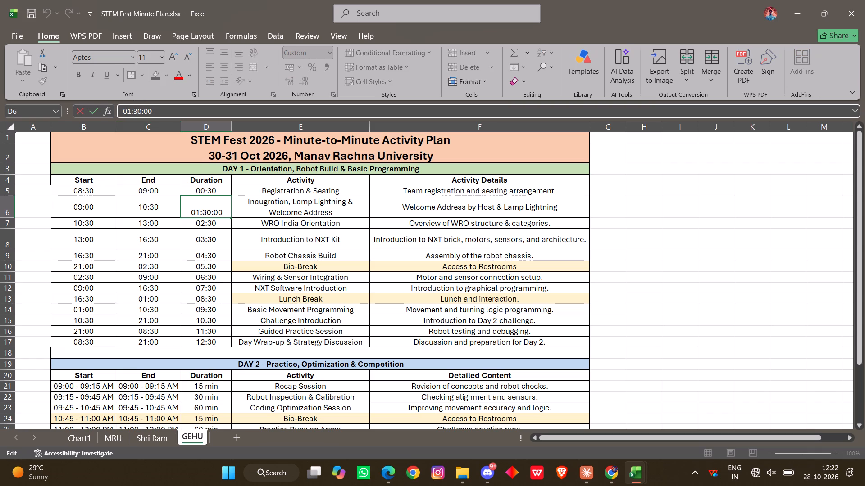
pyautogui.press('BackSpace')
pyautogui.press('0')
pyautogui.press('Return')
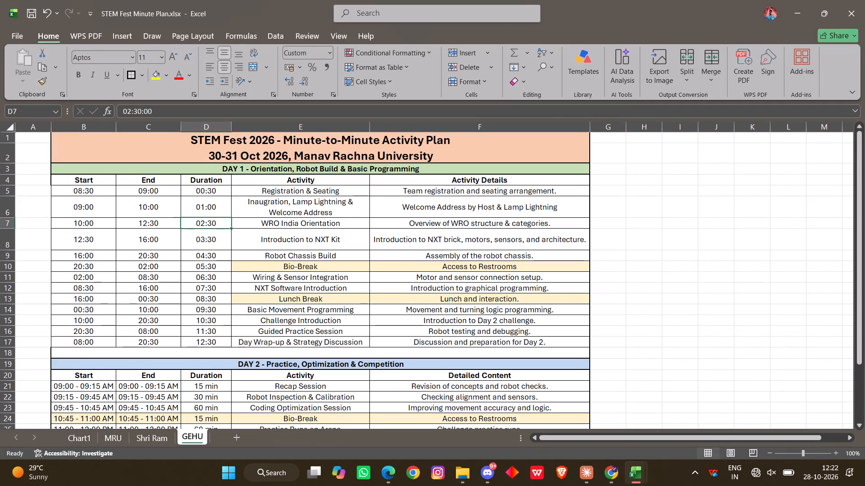
# Review the GEHU sheet's Day 1 and Day 2 schedules against the Shri Ram sheet's activity times and durations.
pyautogui.click(176, 436)
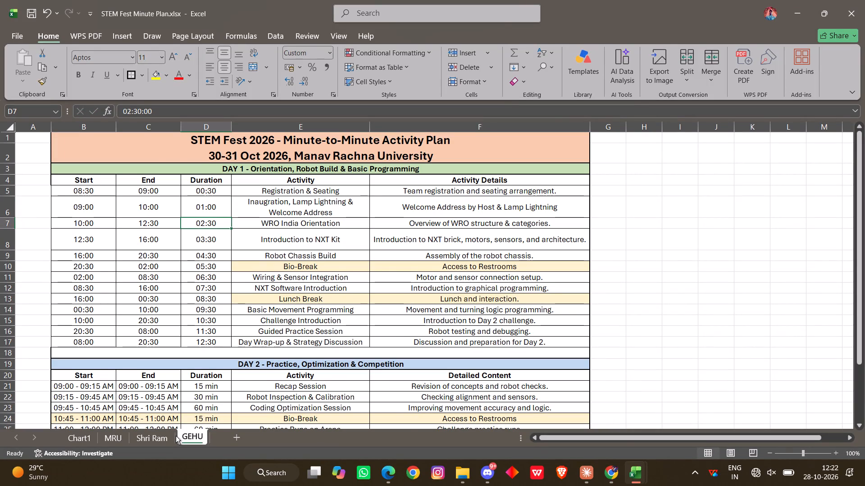
pyautogui.click(173, 436)
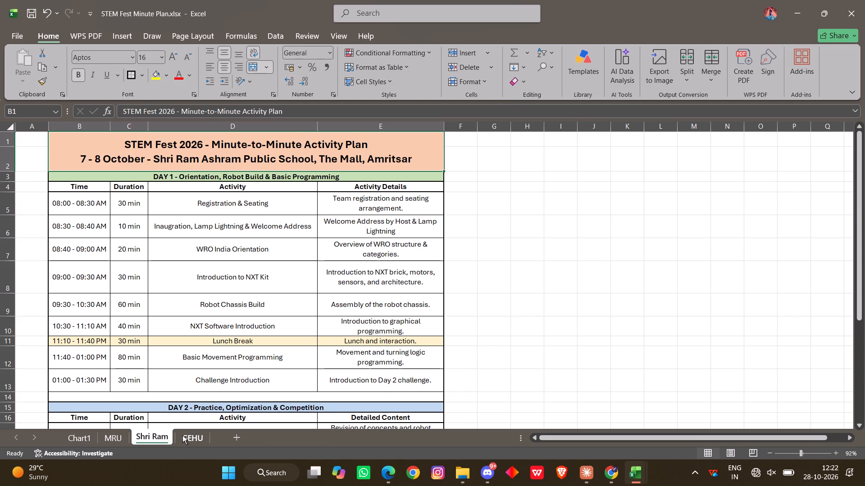
pyautogui.click(182, 435)
pyautogui.scroll(1, 195, 391)
pyautogui.scroll(-1, 195, 391)
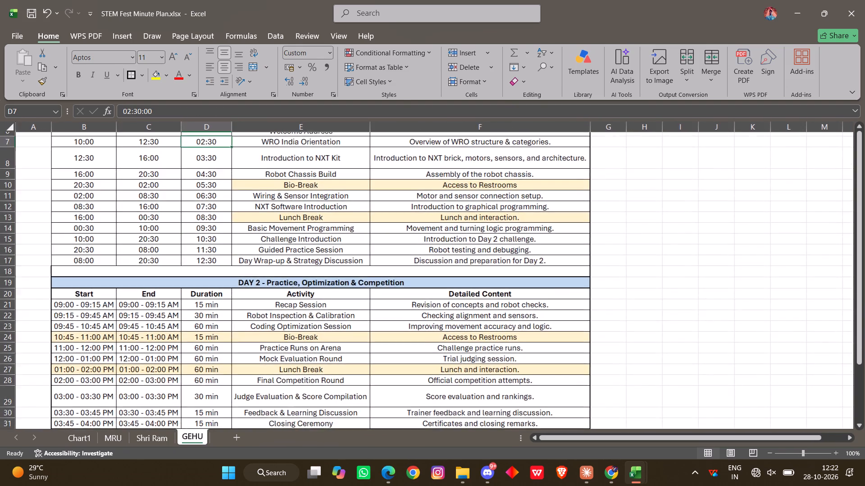
pyautogui.scroll(-1, 195, 391)
pyautogui.scroll(3, 195, 391)
pyautogui.scroll(-1, 195, 391)
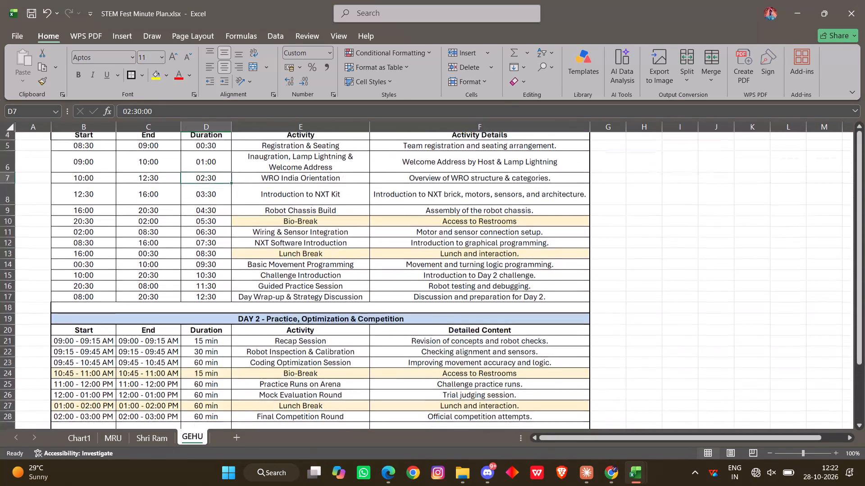
pyautogui.scroll(-1, 195, 391)
pyautogui.scroll(2, 195, 391)
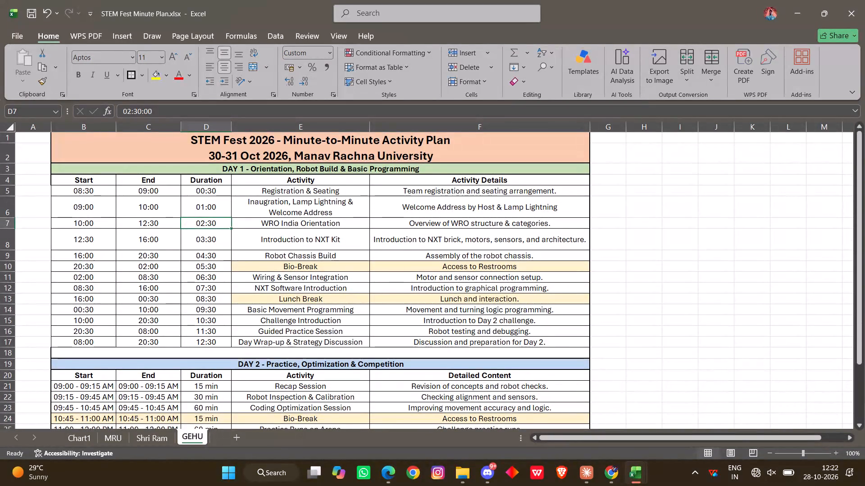
pyautogui.moveTo(104, 191); pyautogui.dragTo(85, 298)
pyautogui.click(26, 253)
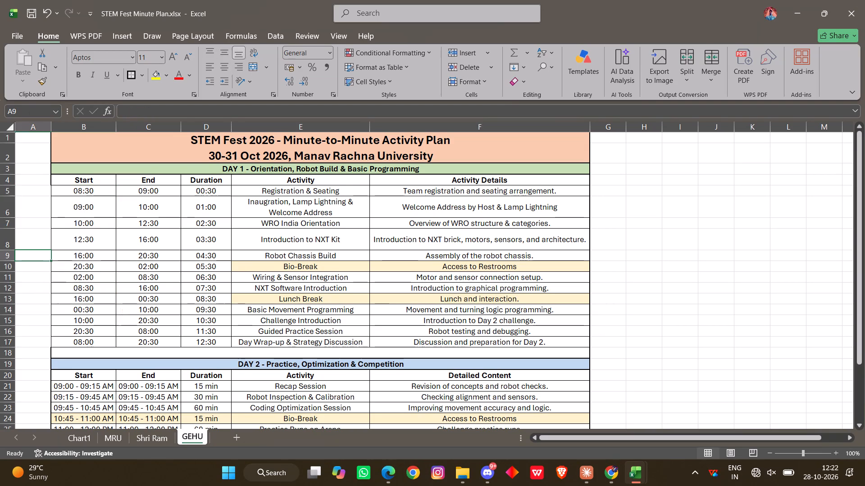
pyautogui.scroll(-1, 123, 296)
pyautogui.scroll(2, 123, 296)
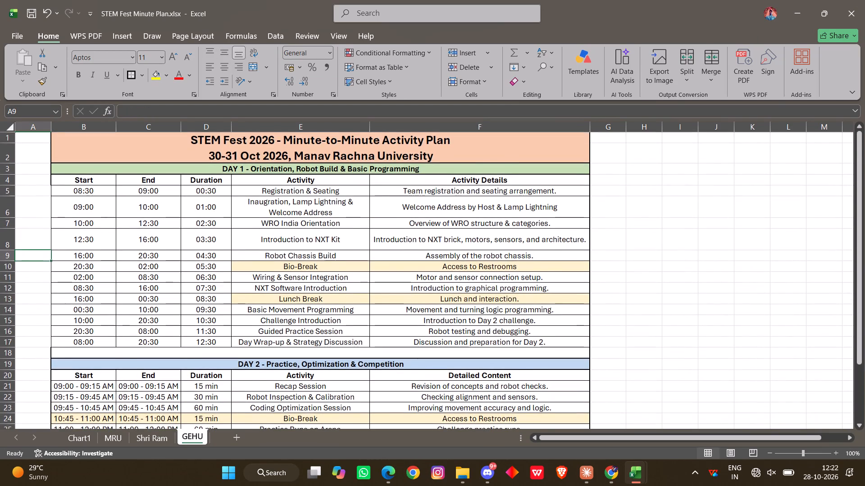
pyautogui.scroll(1, 202, 294)
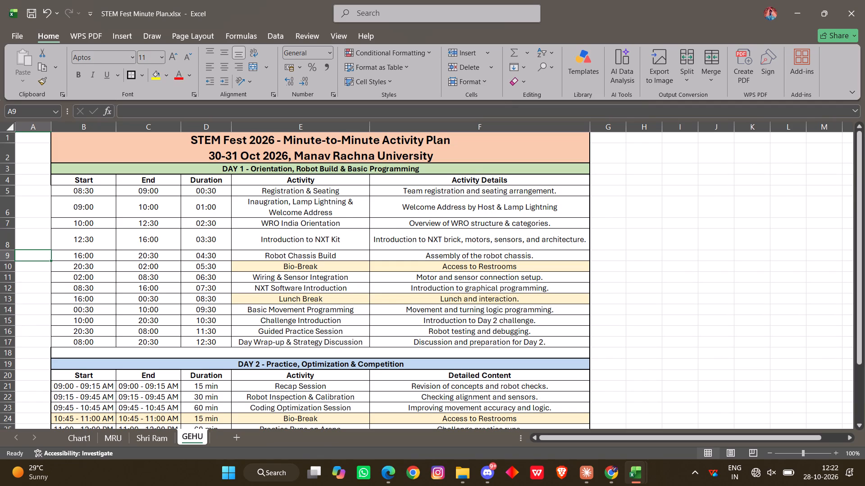
pyautogui.scroll(1, 162, 180)
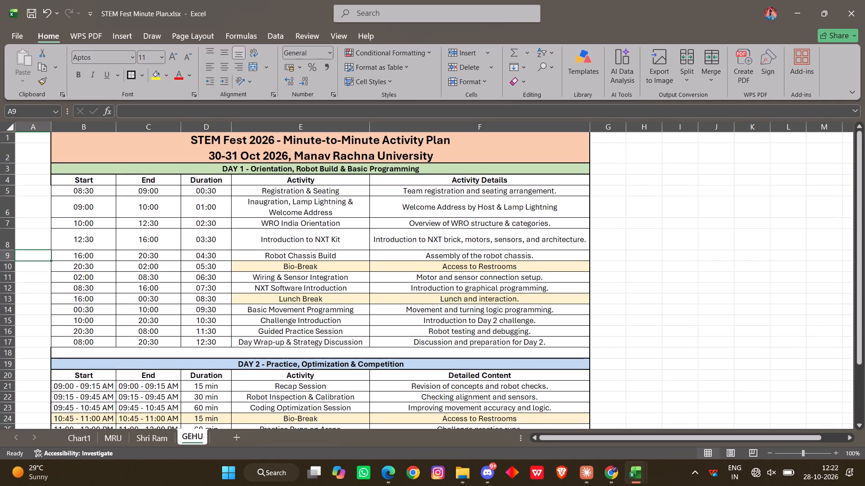
pyautogui.scroll(1, 217, 251)
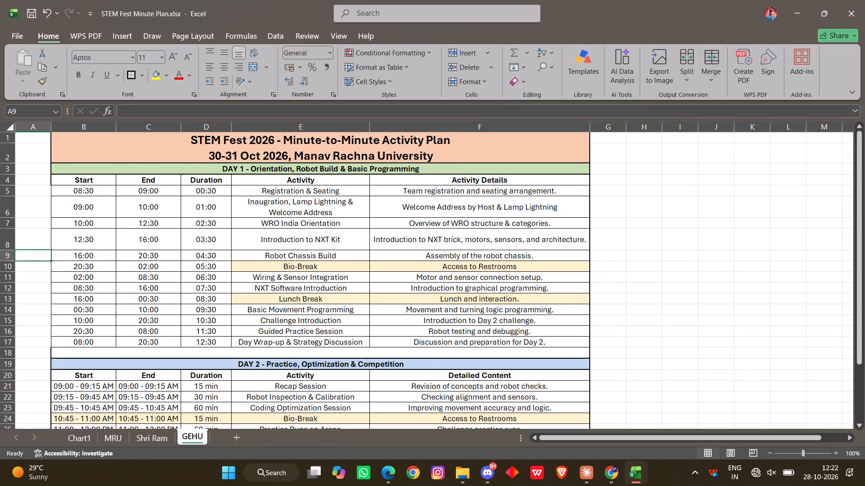
pyautogui.click(148, 440)
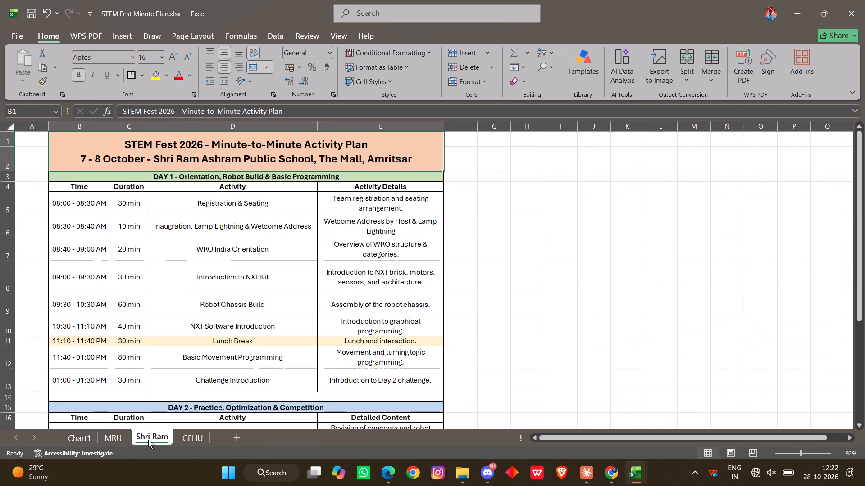
pyautogui.click(184, 437)
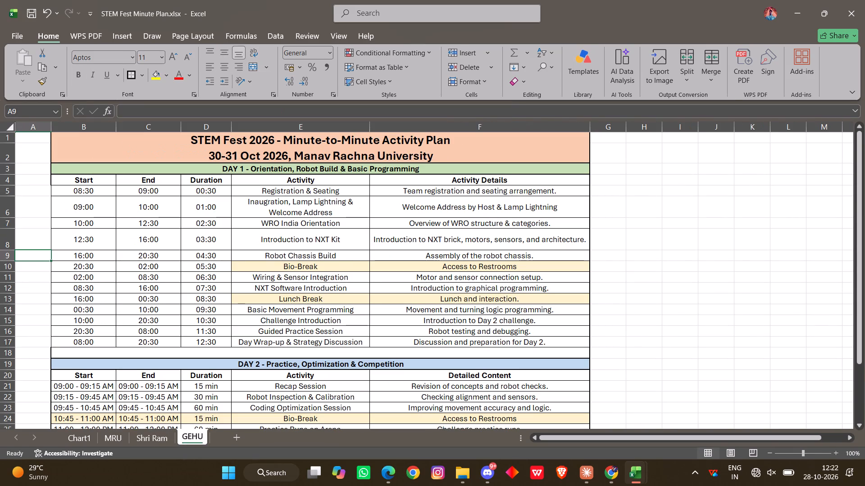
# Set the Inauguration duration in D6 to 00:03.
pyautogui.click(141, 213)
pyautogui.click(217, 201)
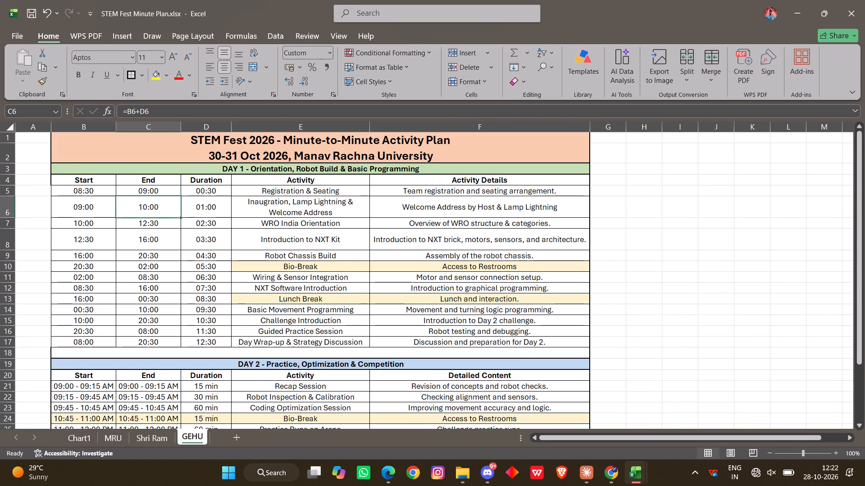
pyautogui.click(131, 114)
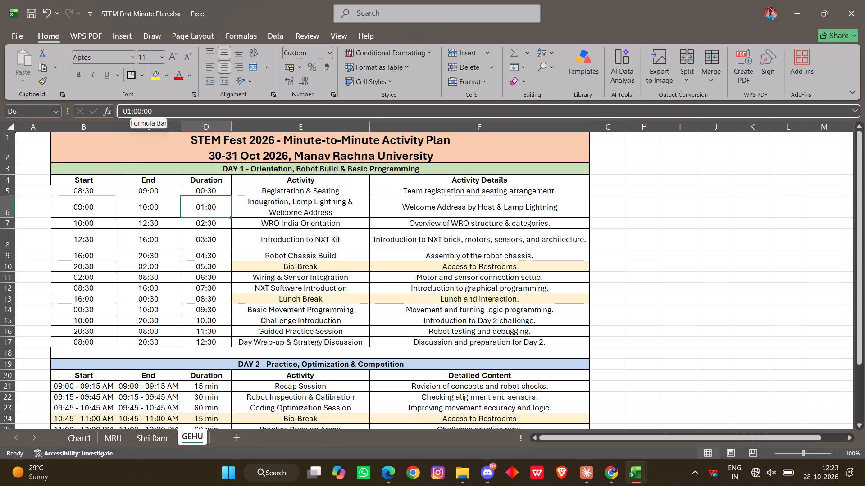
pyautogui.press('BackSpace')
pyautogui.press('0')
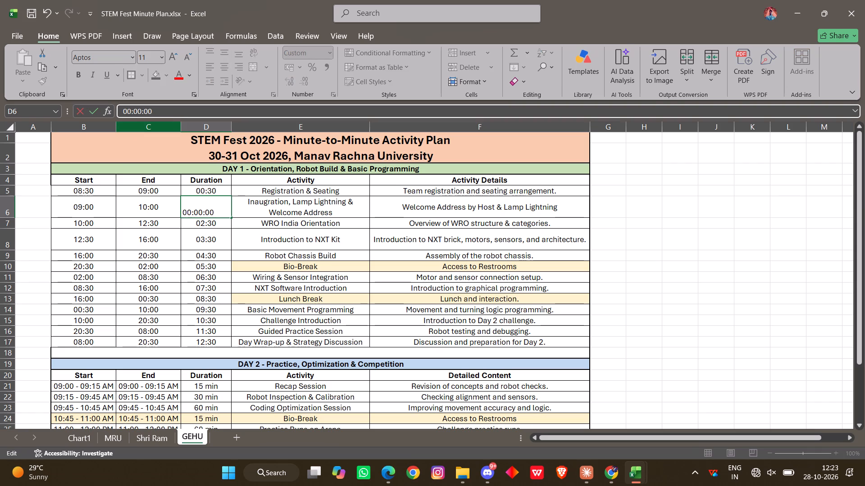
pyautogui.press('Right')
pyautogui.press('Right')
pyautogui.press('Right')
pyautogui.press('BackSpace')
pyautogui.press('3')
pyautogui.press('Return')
# Set the Inauguration duration in D6 to 00:30.
pyautogui.click(205, 211)
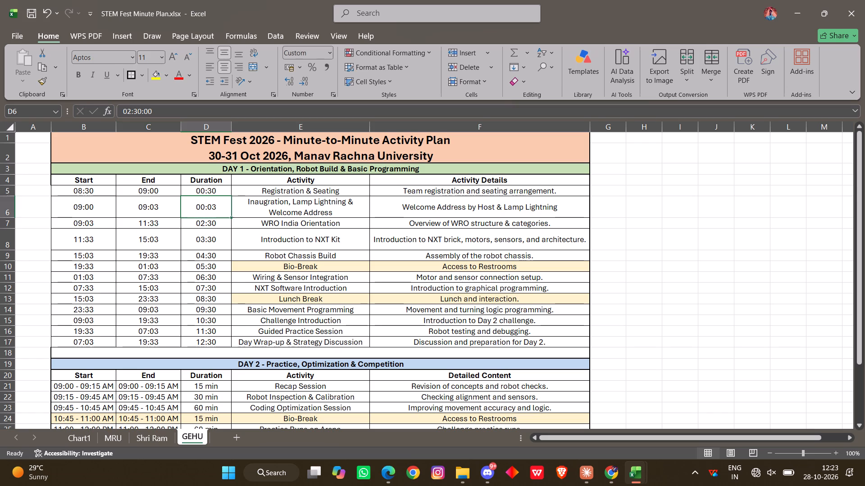
pyautogui.click(139, 114)
pyautogui.press('BackSpace')
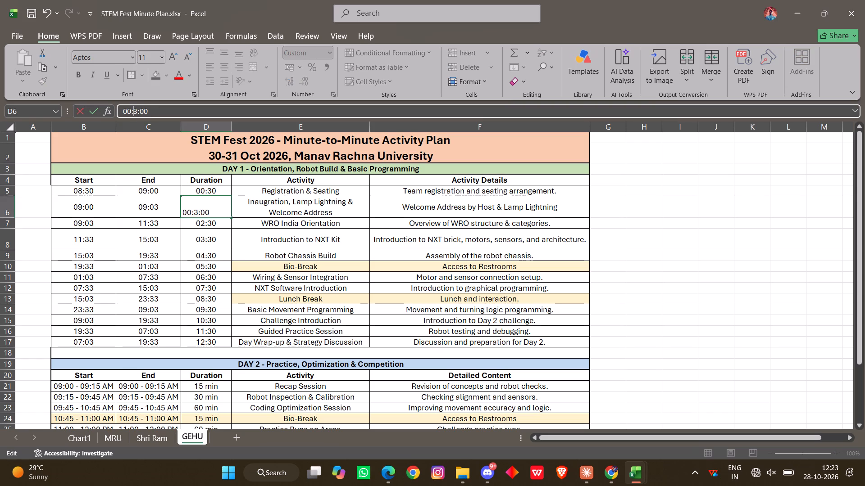
pyautogui.press('Delete')
pyautogui.write('30')
pyautogui.press('Return')
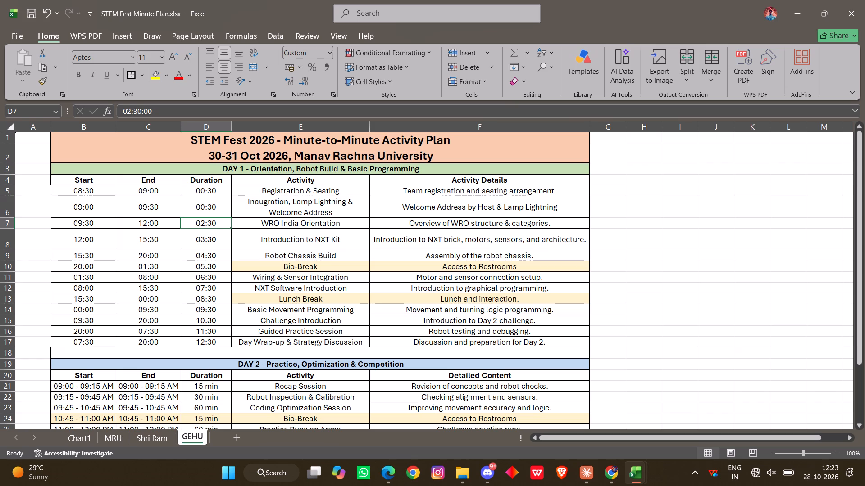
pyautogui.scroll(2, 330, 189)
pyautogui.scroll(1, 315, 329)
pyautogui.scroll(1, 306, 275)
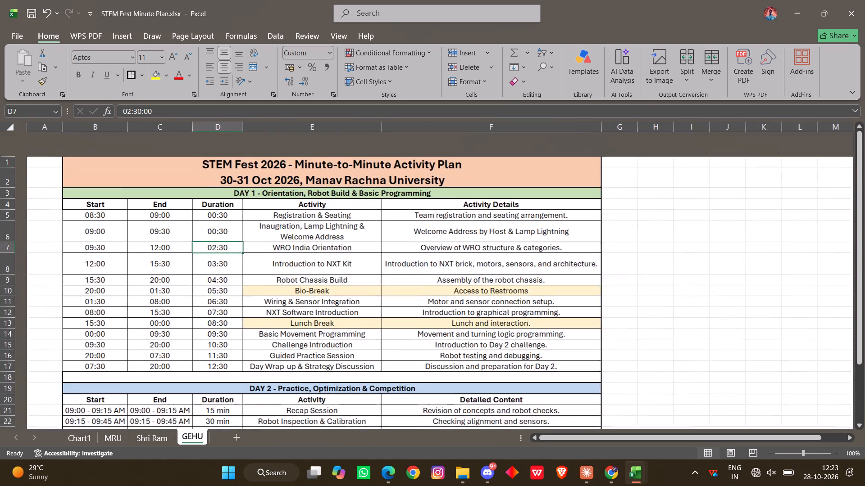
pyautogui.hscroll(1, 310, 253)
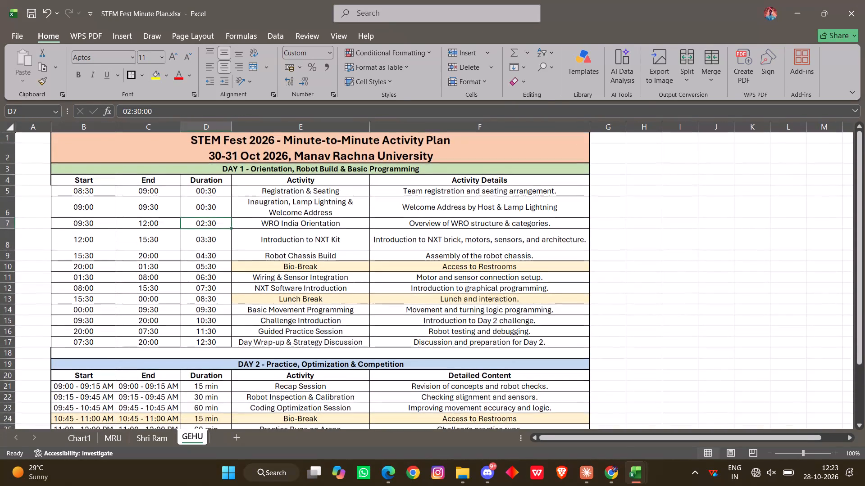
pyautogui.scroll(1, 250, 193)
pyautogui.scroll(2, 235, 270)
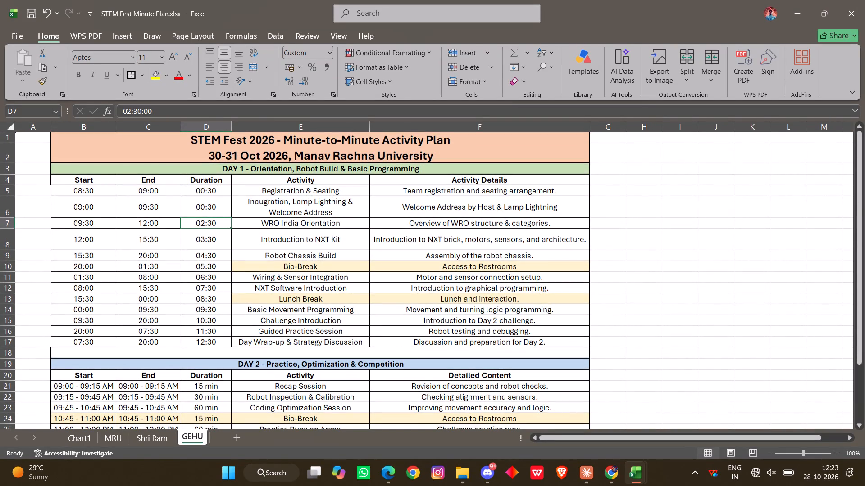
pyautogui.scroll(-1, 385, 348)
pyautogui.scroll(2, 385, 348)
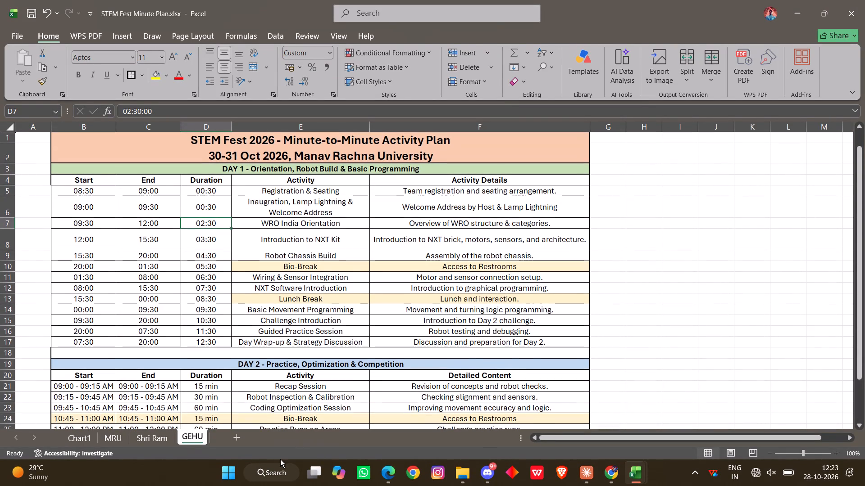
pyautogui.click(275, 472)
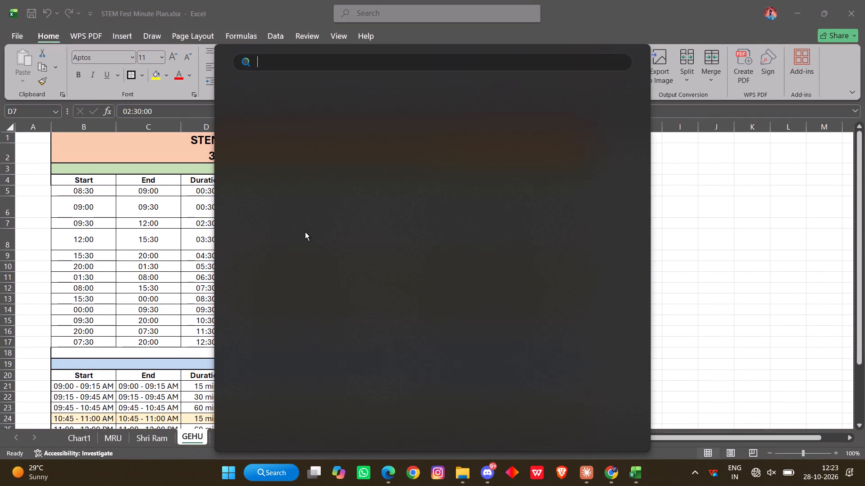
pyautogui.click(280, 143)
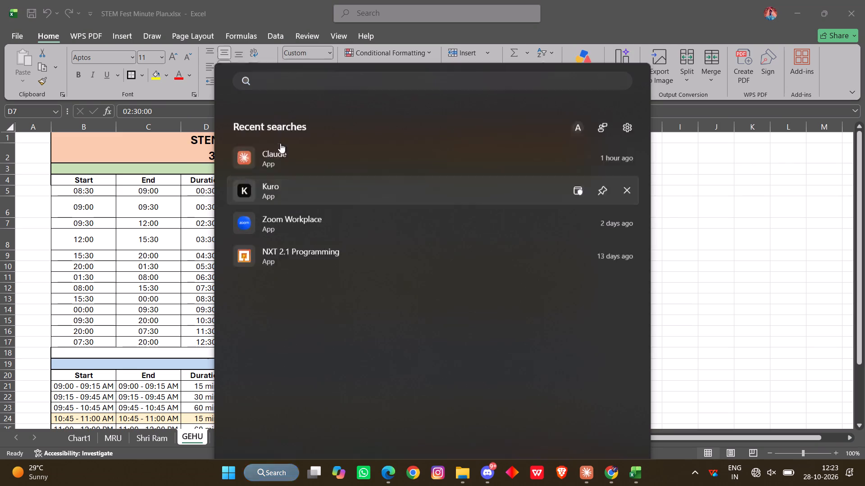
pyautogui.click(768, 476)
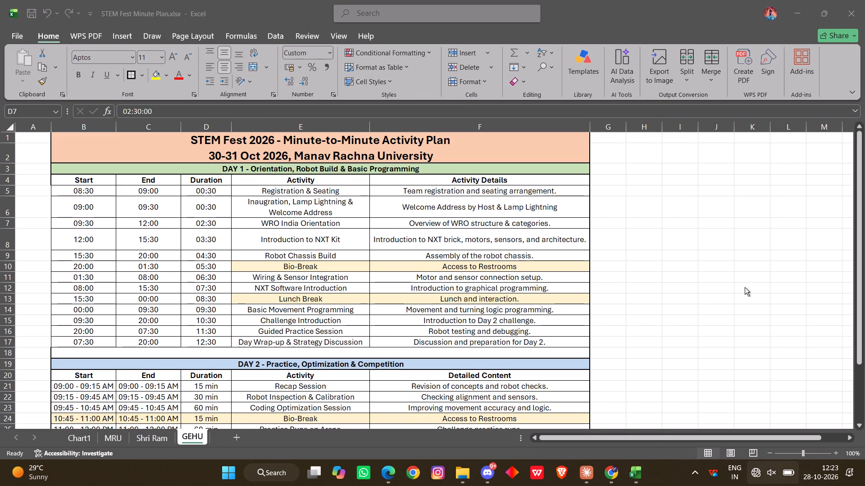
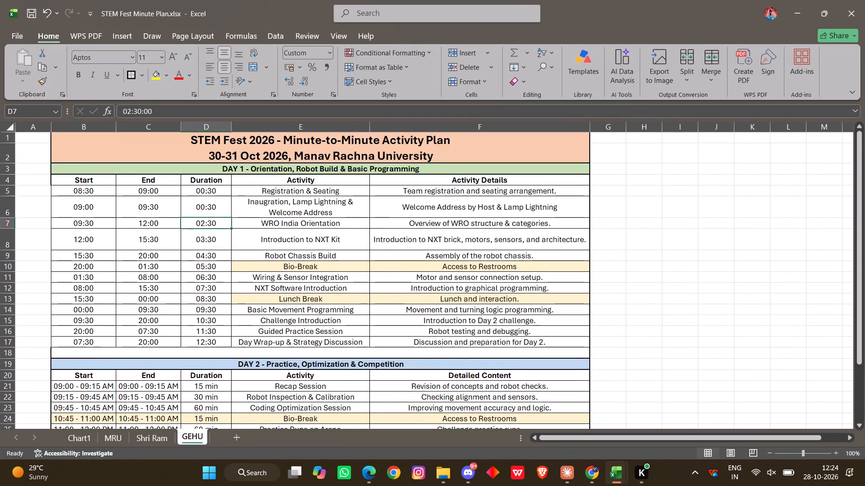
# Check the GEHU sheet's Inauguration end time and duration against the Day 1 schedule on the Shri Ram sheet.
pyautogui.click(163, 201)
pyautogui.click(212, 209)
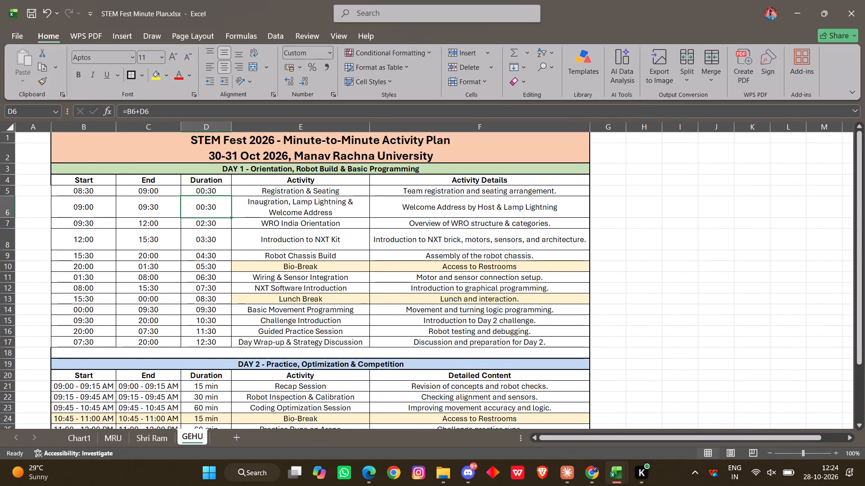
pyautogui.click(156, 439)
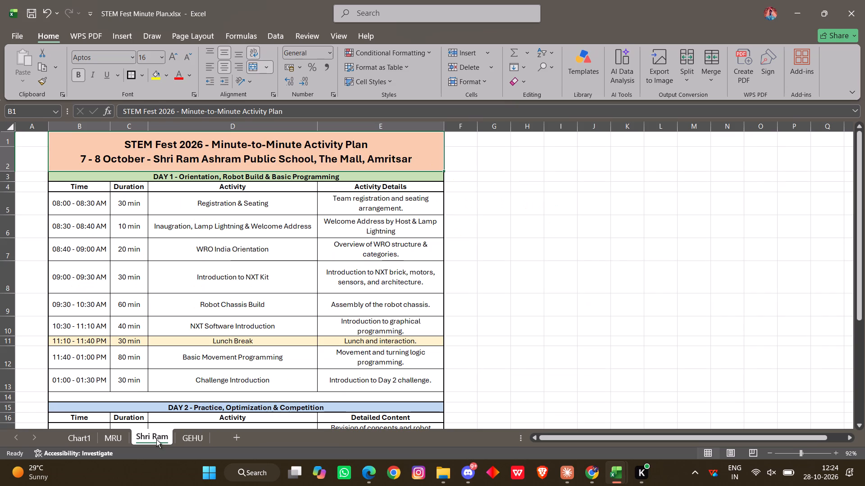
# Check the WRO India Orientation entry on the Shri Ram sheet and set its GEHU duration in D7 to 00:30.
pyautogui.click(184, 432)
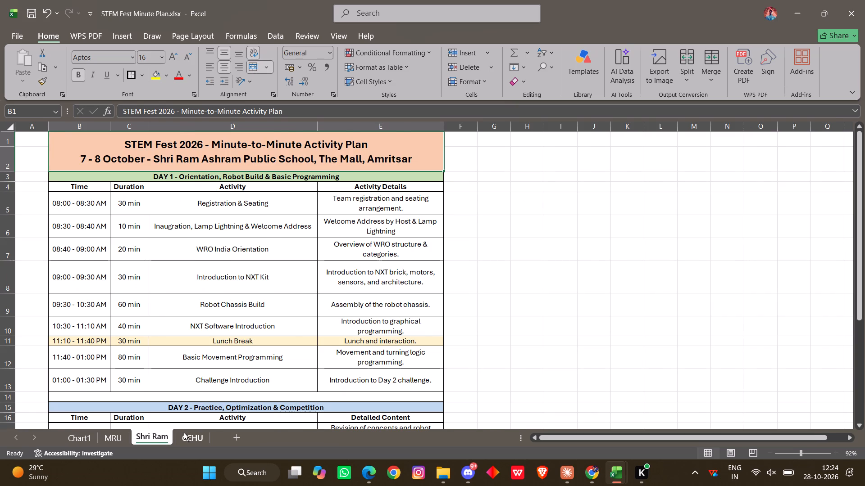
pyautogui.scroll(1, 251, 304)
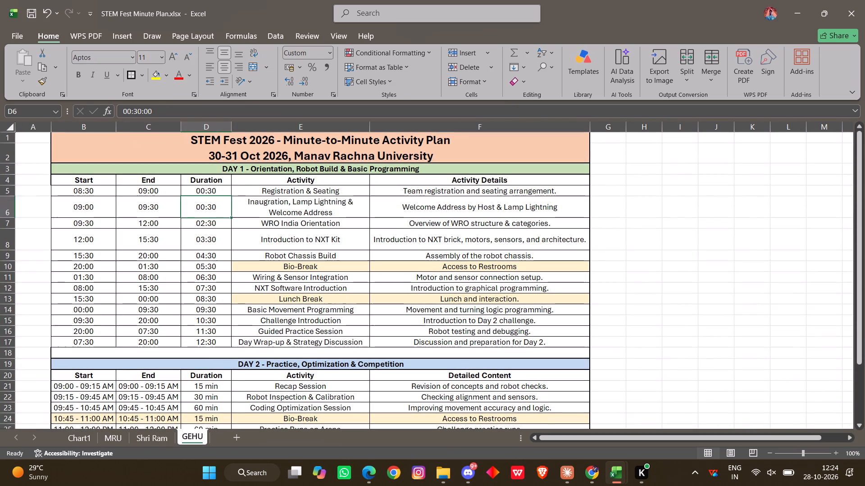
pyautogui.click(89, 226)
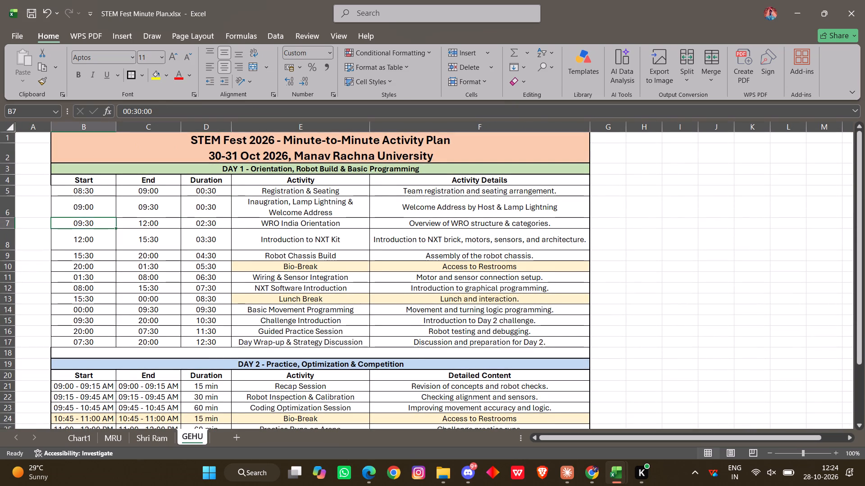
pyautogui.click(141, 433)
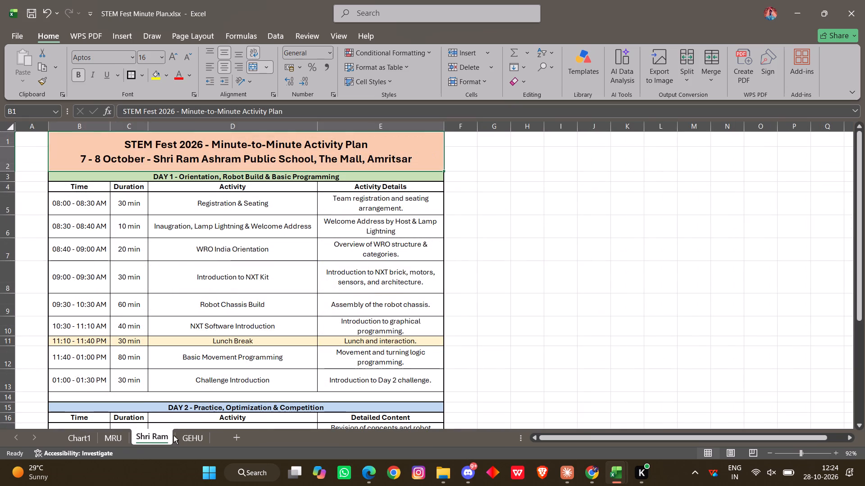
pyautogui.click(195, 441)
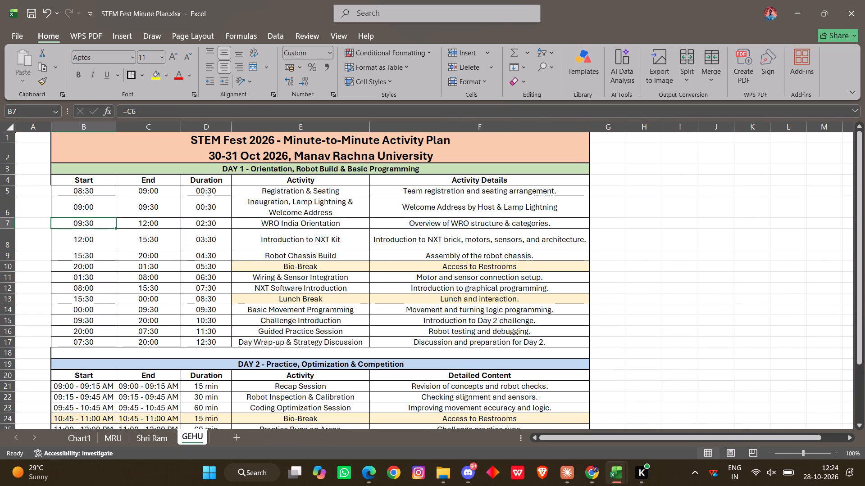
pyautogui.click(203, 224)
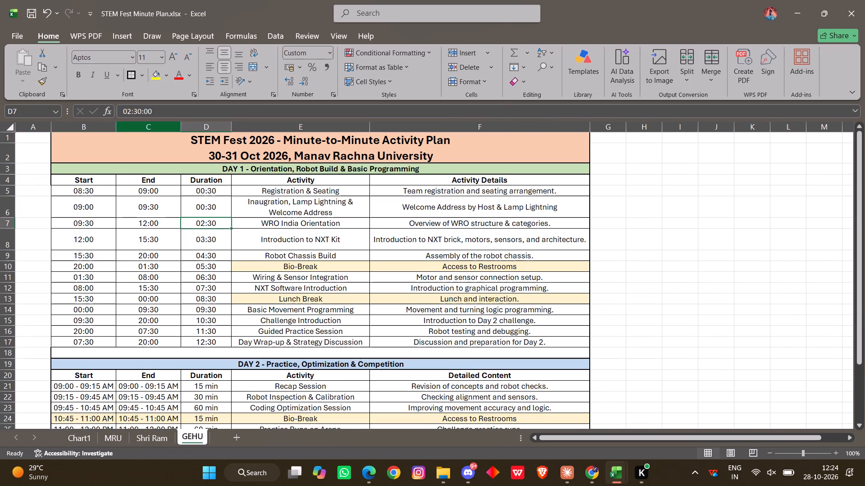
pyautogui.click(127, 109)
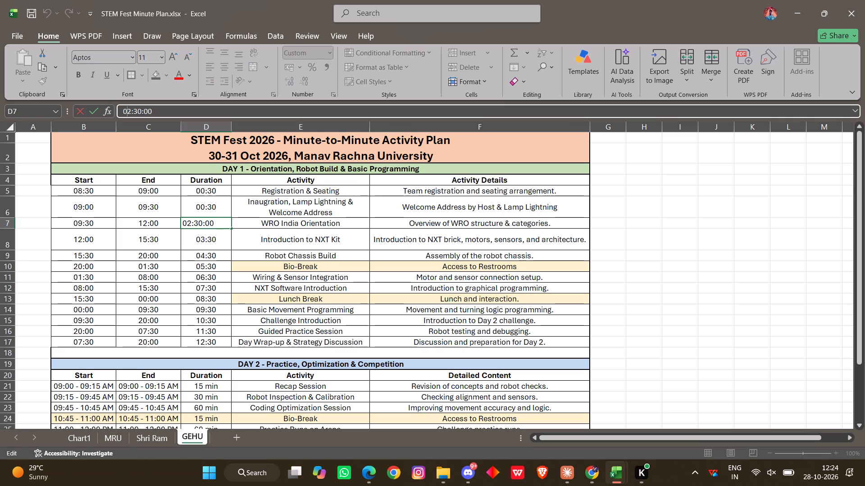
pyautogui.press('Delete')
pyautogui.press('0')
pyautogui.press('Return')
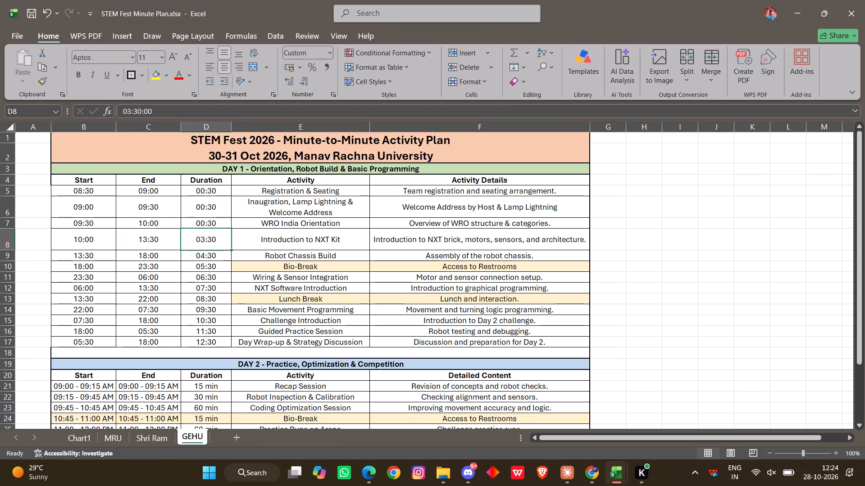
# Set the Introduction to NXT Kit duration in D8 to 00:30.
pyautogui.moveTo(130, 112); pyautogui.dragTo(141, 152)
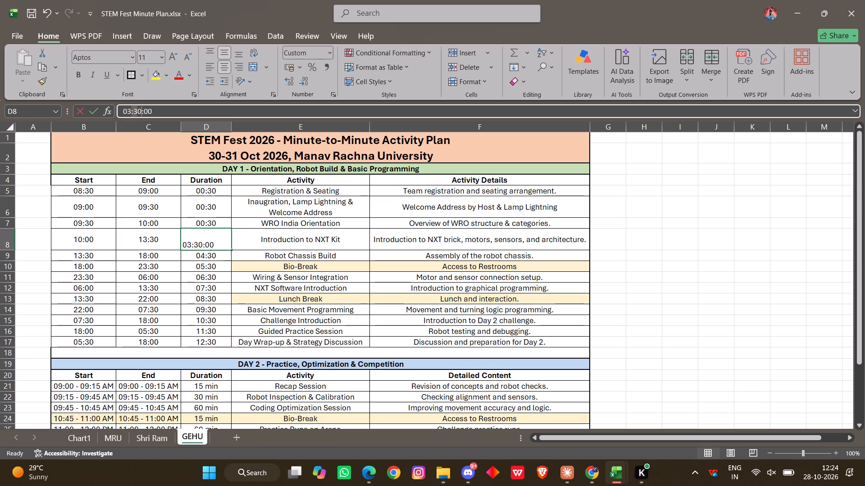
pyautogui.moveTo(141, 152); pyautogui.dragTo(143, 188)
pyautogui.click(128, 115)
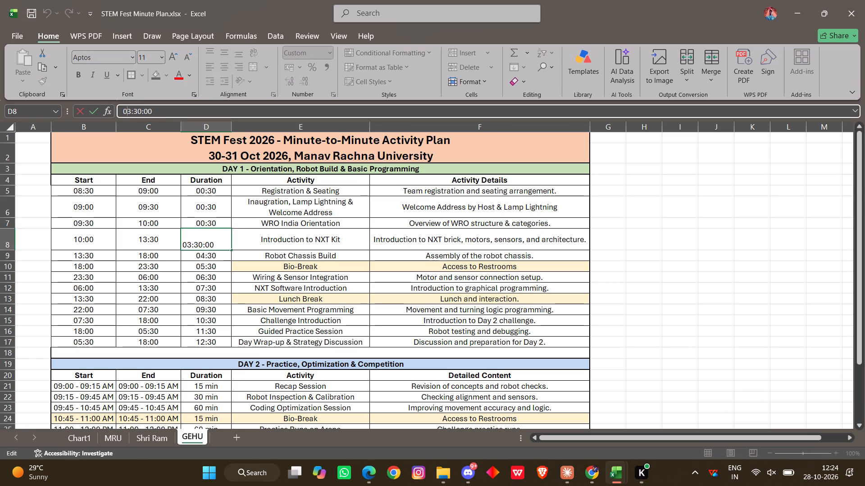
pyautogui.click(130, 113)
pyautogui.press('BackSpace')
pyautogui.press('0')
pyautogui.press('Return')
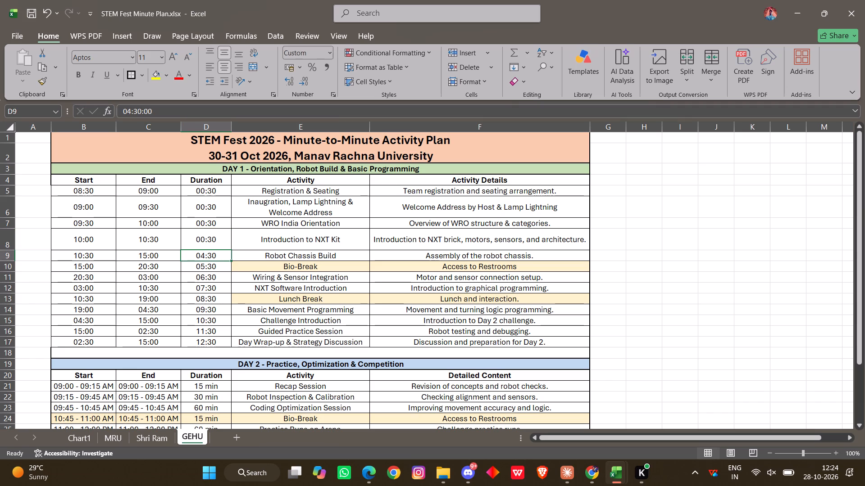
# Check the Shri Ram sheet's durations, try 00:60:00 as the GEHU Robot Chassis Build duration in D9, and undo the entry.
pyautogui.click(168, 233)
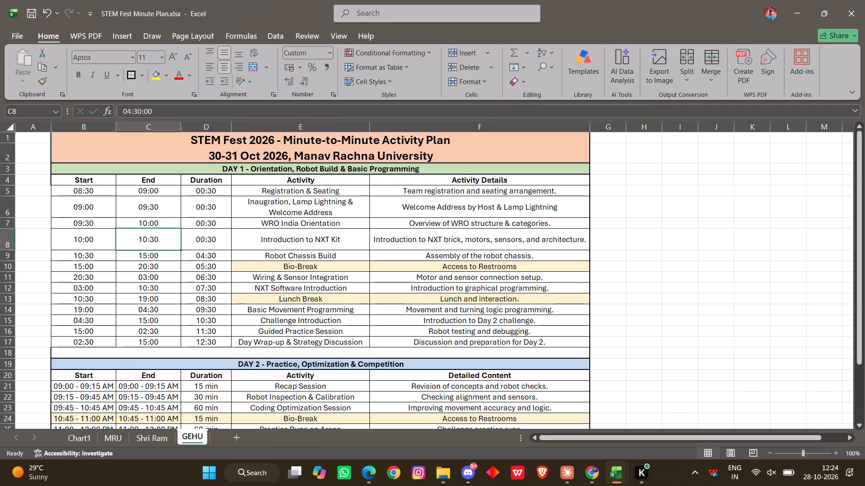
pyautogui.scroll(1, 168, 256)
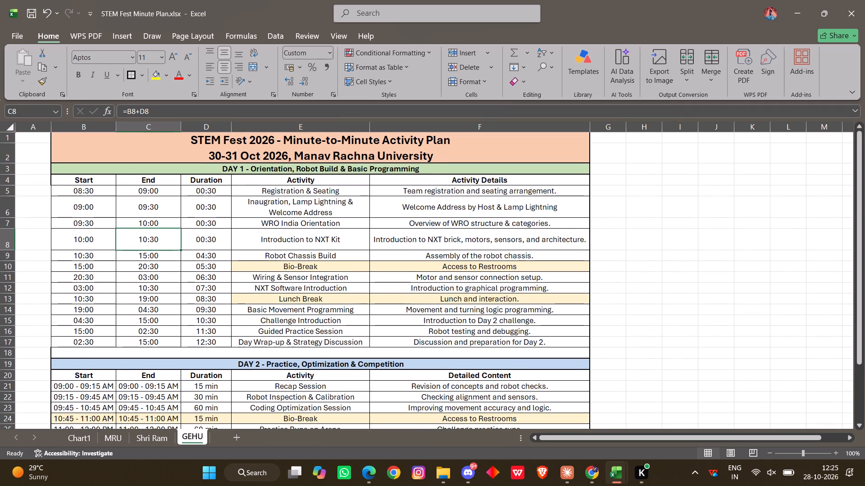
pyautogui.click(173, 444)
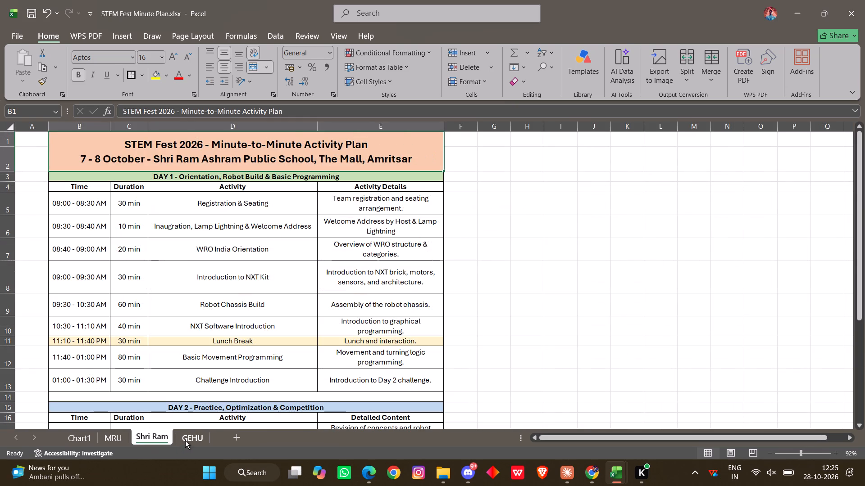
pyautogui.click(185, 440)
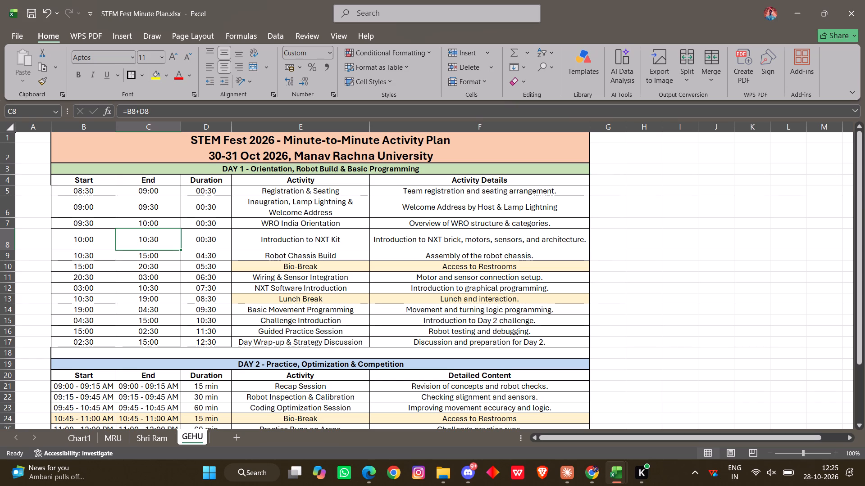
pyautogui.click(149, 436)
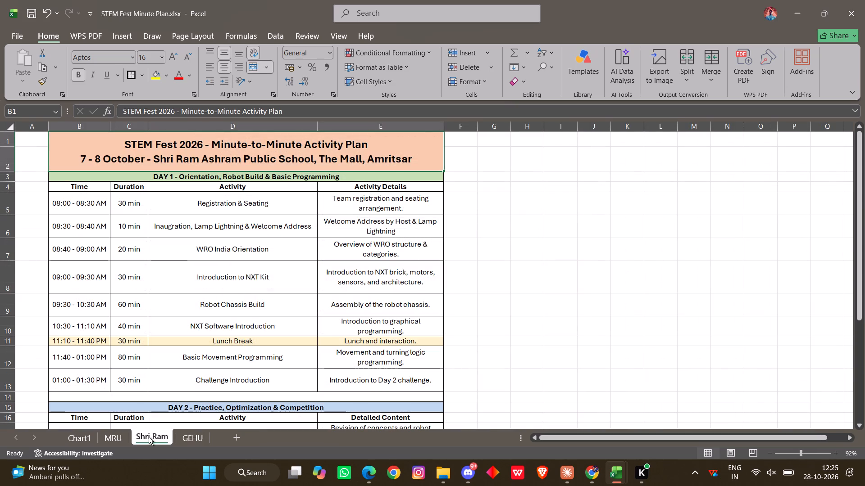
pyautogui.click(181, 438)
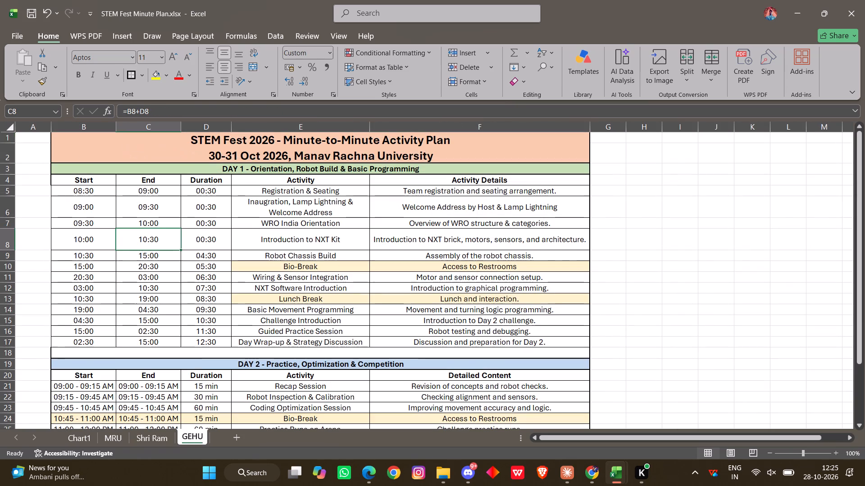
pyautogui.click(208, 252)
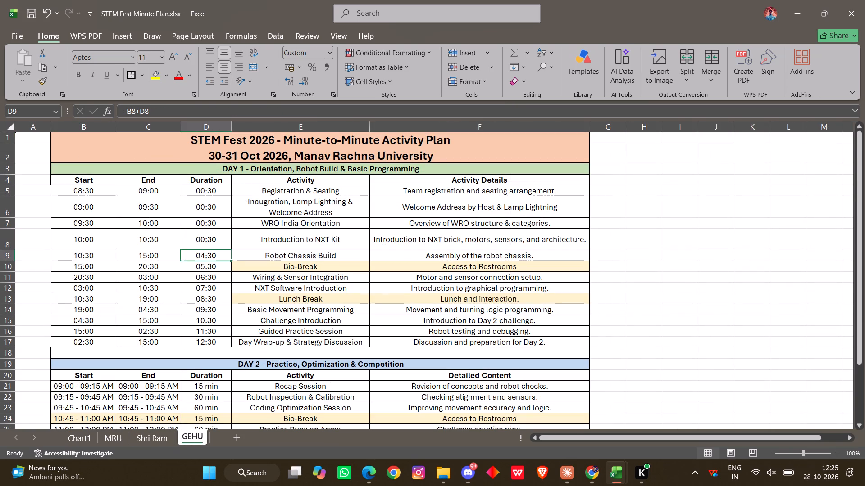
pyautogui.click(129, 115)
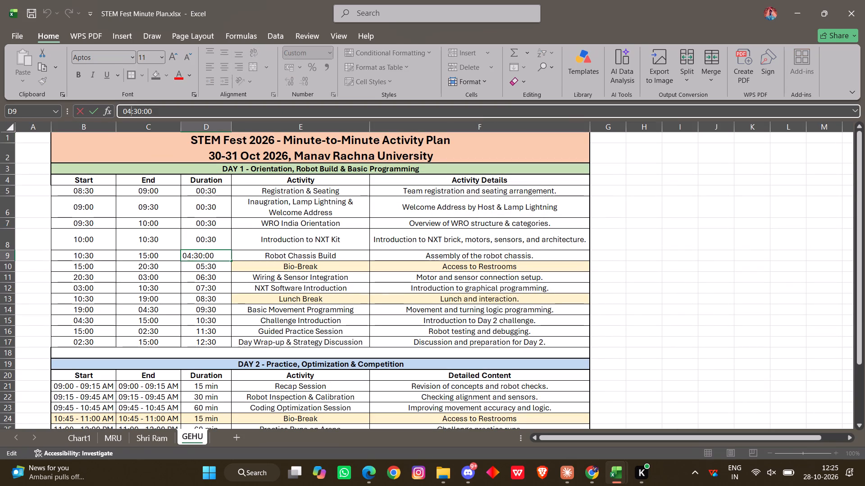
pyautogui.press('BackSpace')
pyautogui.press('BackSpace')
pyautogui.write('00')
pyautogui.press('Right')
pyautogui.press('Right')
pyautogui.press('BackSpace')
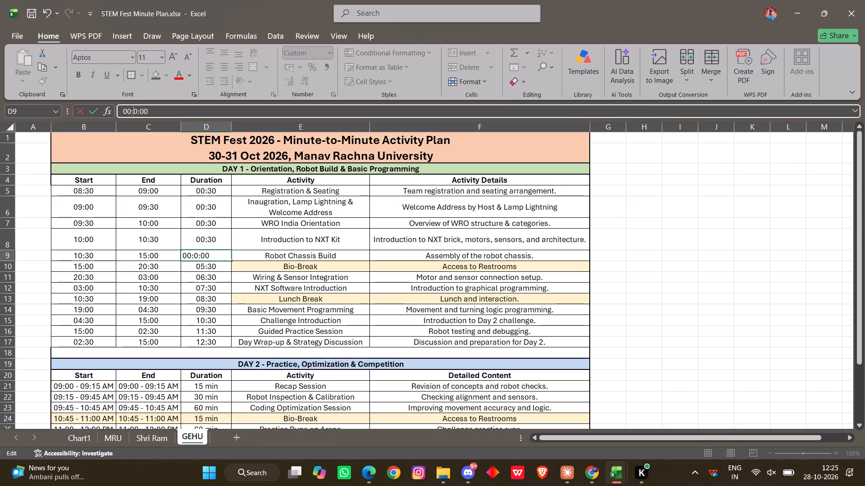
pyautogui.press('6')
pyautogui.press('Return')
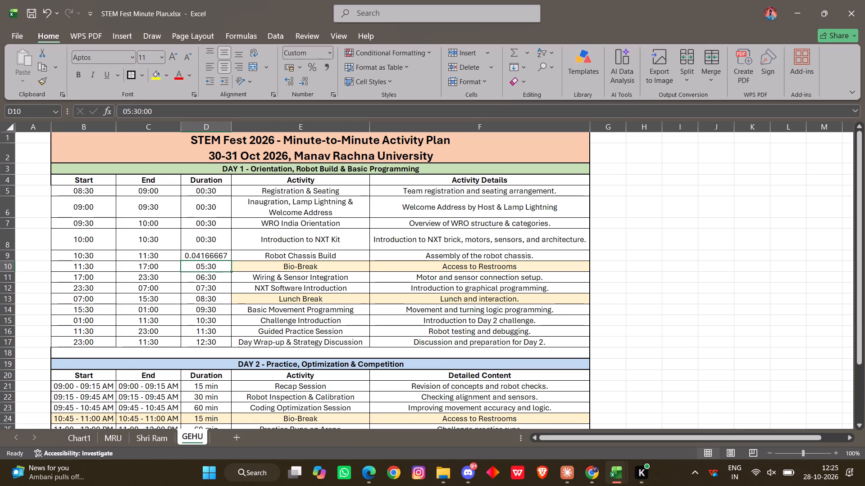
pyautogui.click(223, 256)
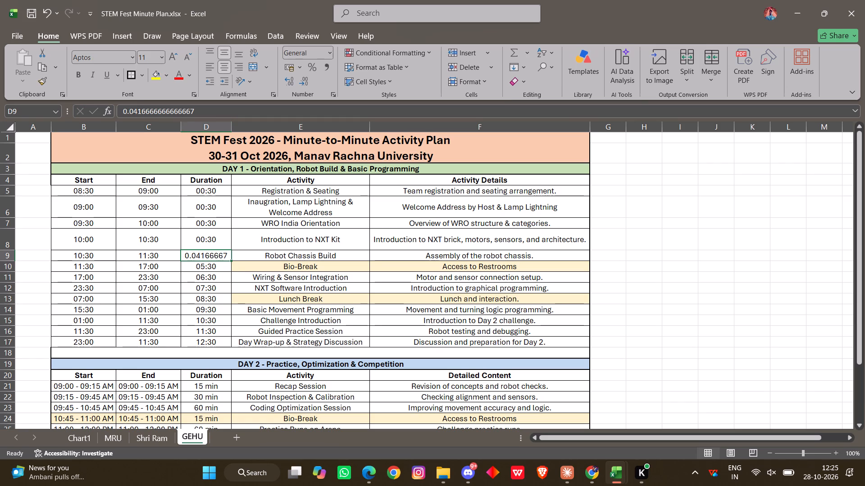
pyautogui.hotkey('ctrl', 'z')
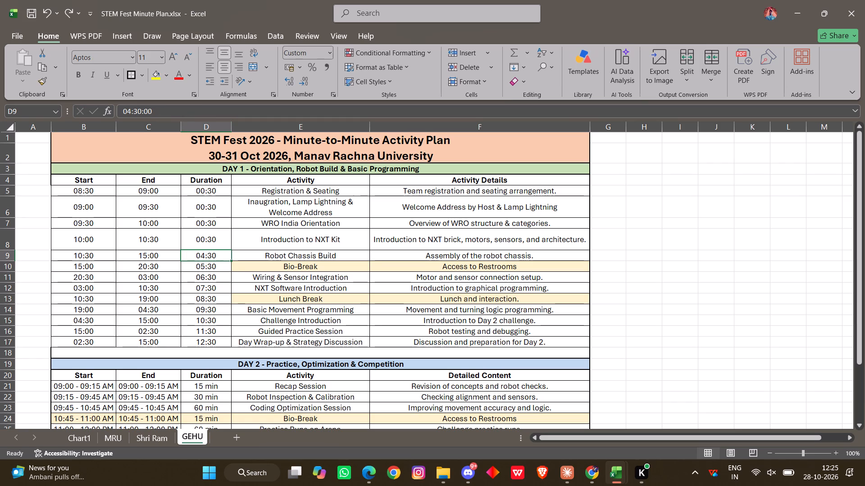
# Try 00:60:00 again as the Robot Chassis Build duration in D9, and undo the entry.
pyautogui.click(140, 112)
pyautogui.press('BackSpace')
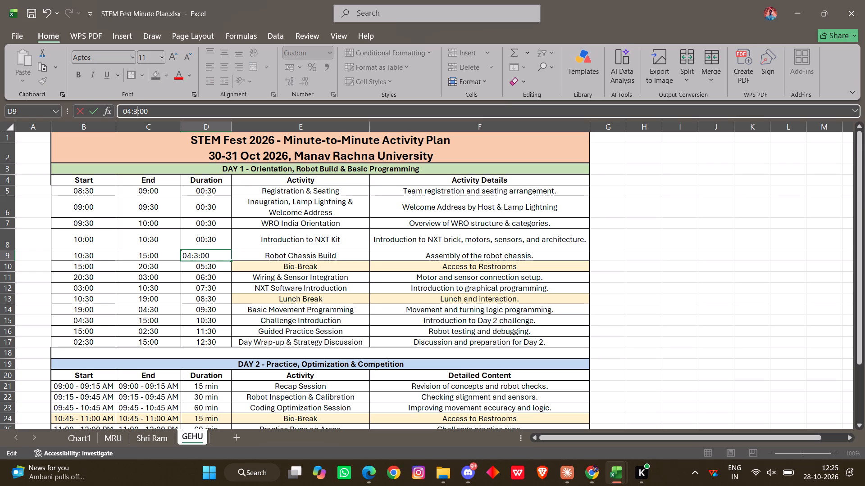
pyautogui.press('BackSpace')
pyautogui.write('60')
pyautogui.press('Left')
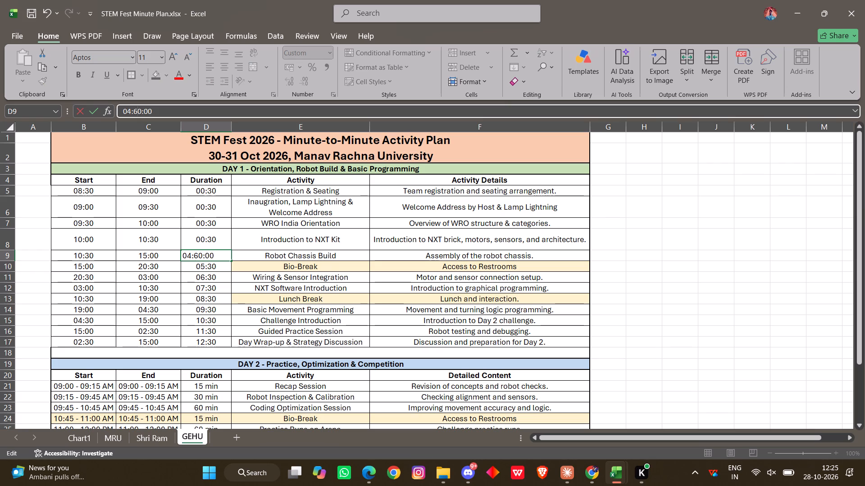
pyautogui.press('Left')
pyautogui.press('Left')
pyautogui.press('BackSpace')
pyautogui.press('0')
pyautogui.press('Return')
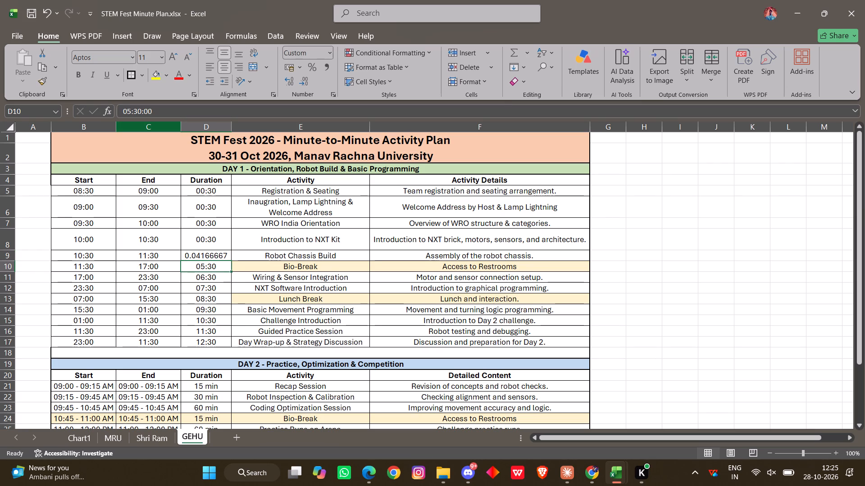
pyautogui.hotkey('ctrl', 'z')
# Set the Robot Chassis Build duration in D9 to 01:00.
pyautogui.click(218, 257)
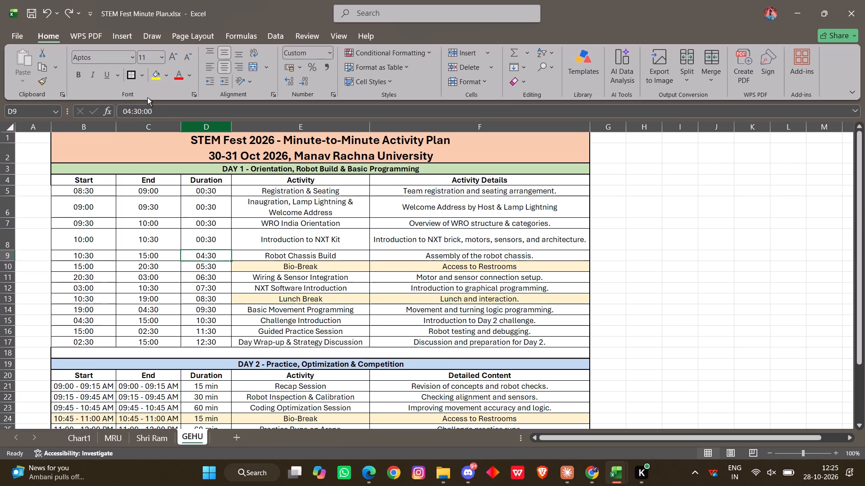
pyautogui.click(132, 107)
pyautogui.press('BackSpace')
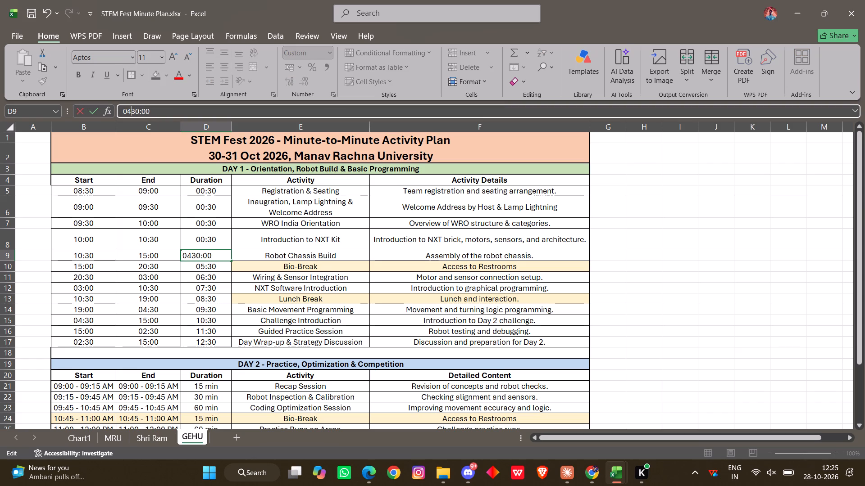
pyautogui.press('BackSpace')
pyautogui.press('BackSpace')
pyautogui.press('0')
pyautogui.write('1:')
pyautogui.press('Right')
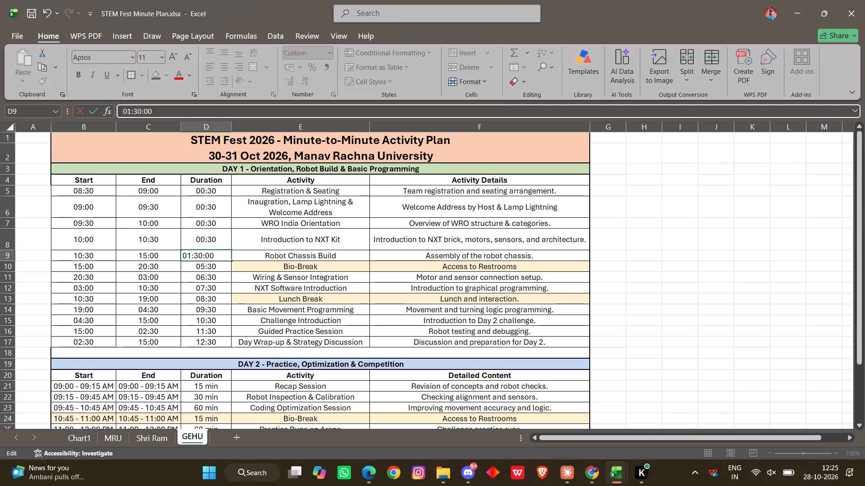
pyautogui.press('BackSpace')
pyautogui.press('0')
pyautogui.press('Return')
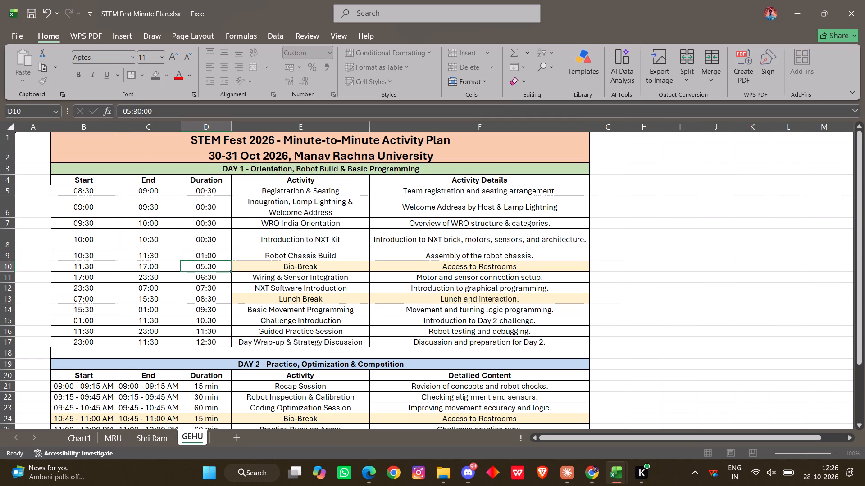
pyautogui.scroll(1, 225, 271)
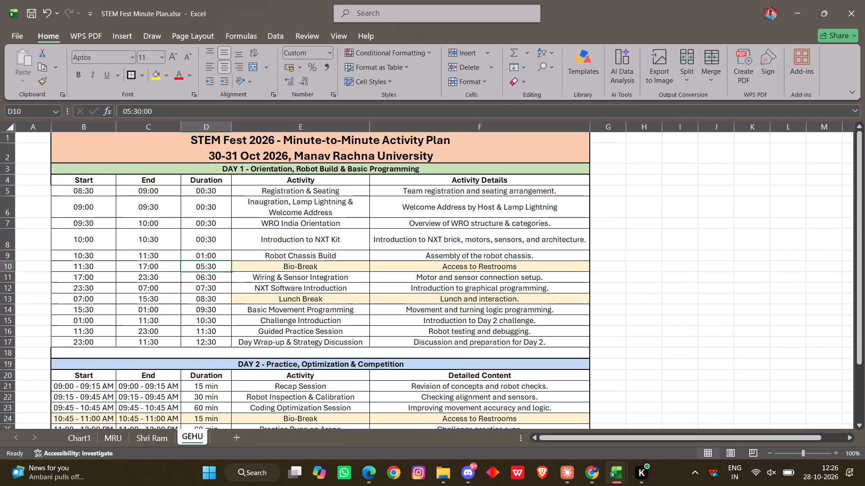
# Consult the Start, Duration and End columns in the Final Day Plan - APAC 2026 workbook, and return to the STEM Fest plan.
pyautogui.scroll(1, 226, 295)
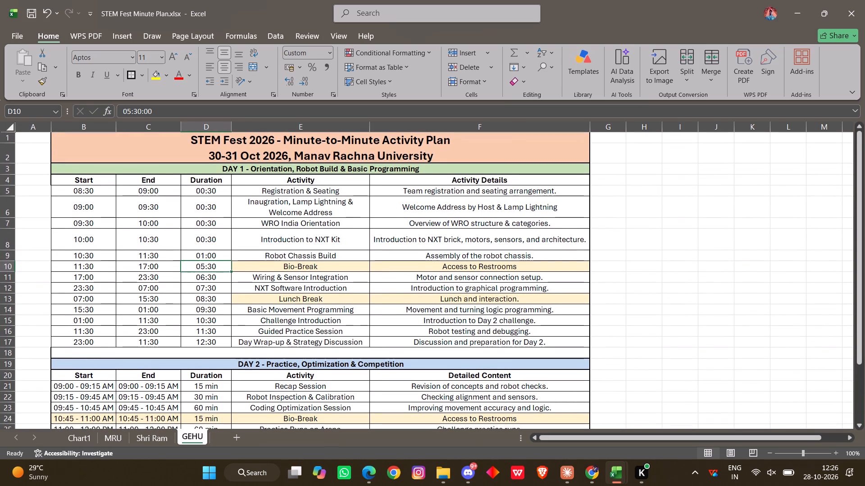
pyautogui.click(225, 182)
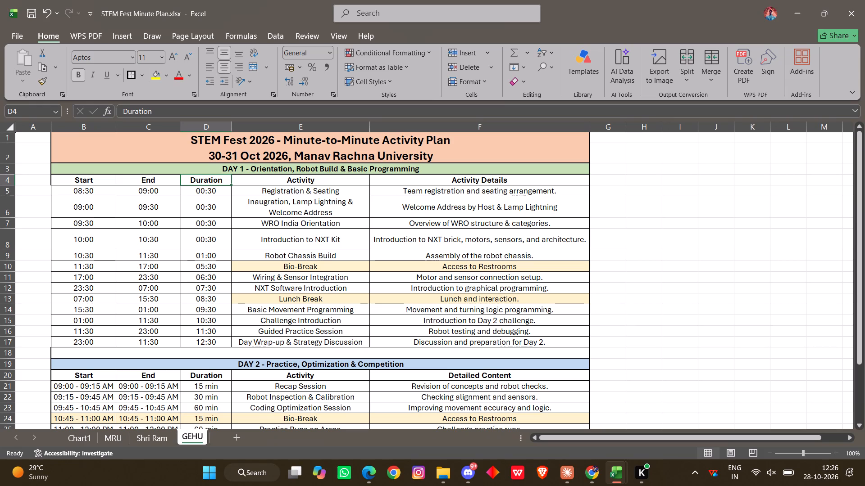
pyautogui.scroll(1, 233, 252)
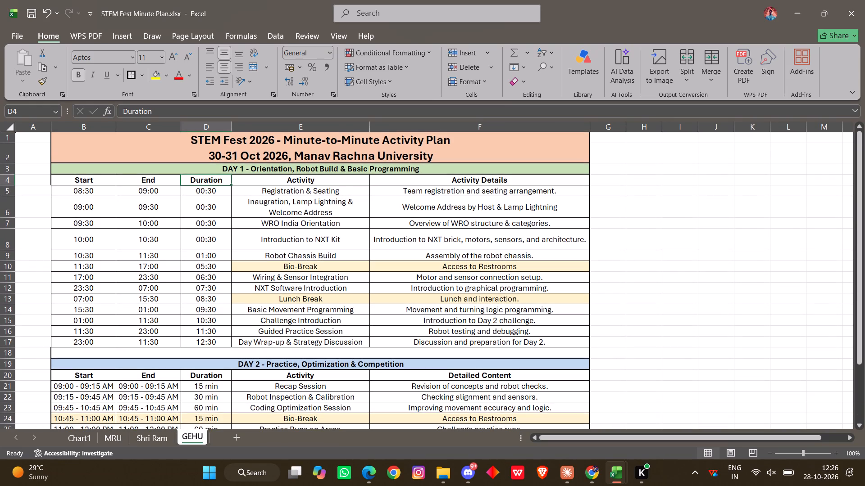
pyautogui.hotkey('alt', 'Tab')
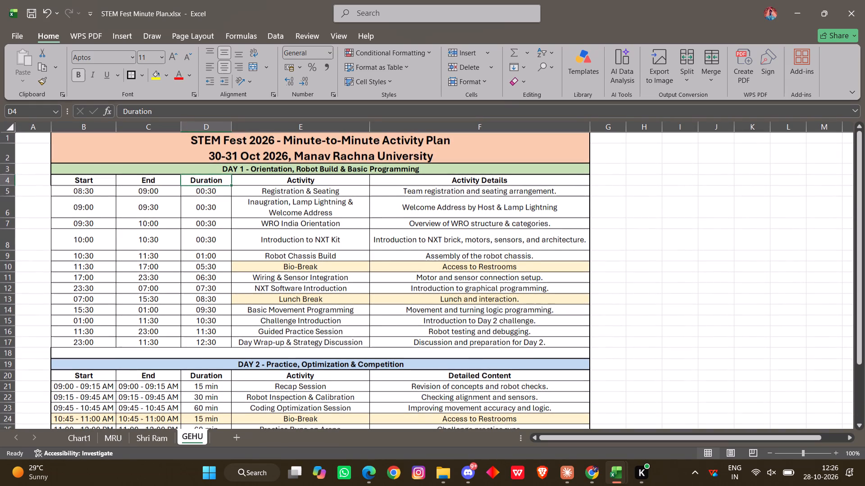
pyautogui.hotkey('alt', 'Tab')
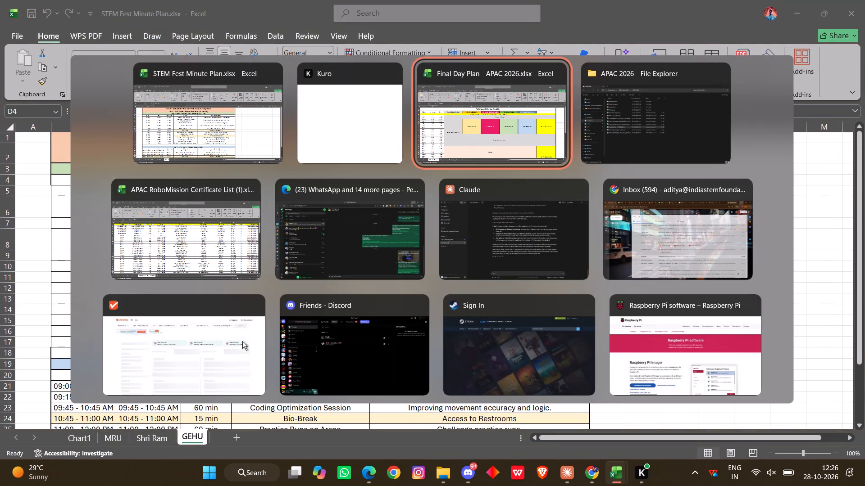
pyautogui.scroll(1, 195, 256)
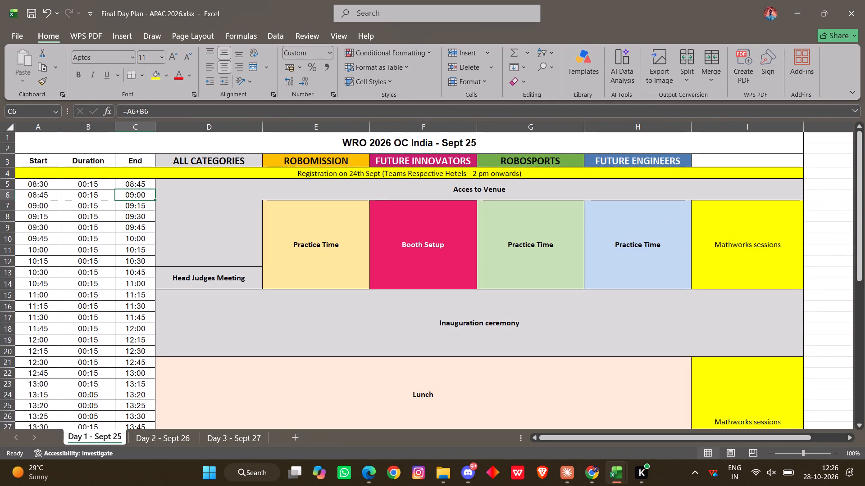
pyautogui.hotkey('alt', 'Tab')
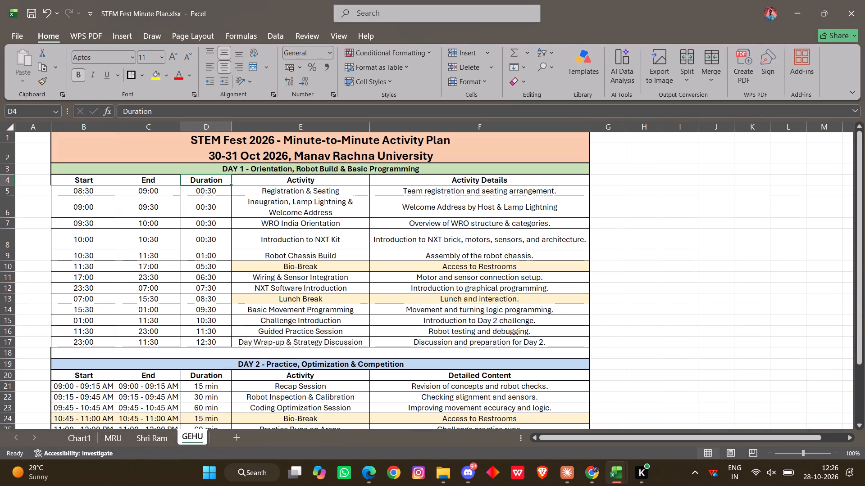
# Review the GEHU Day 1 schedule against the activity durations on the Shri Ram and MRU sheets.
pyautogui.click(227, 243)
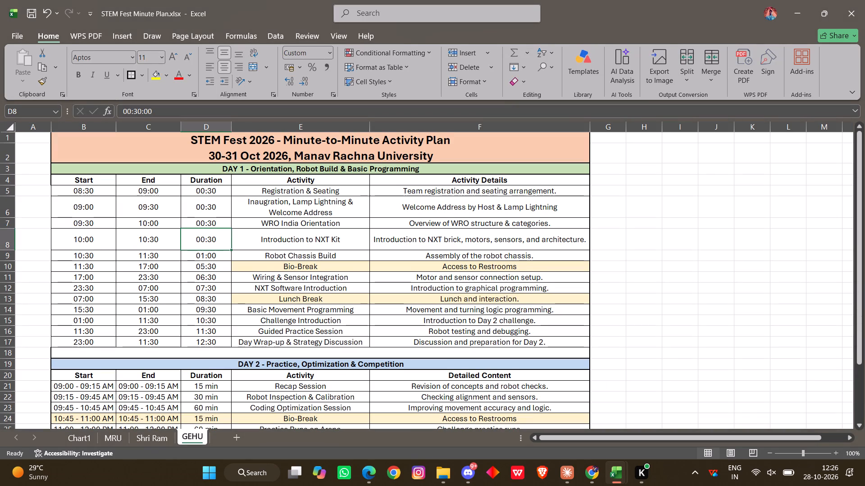
pyautogui.scroll(1, 222, 258)
pyautogui.scroll(-1, 222, 265)
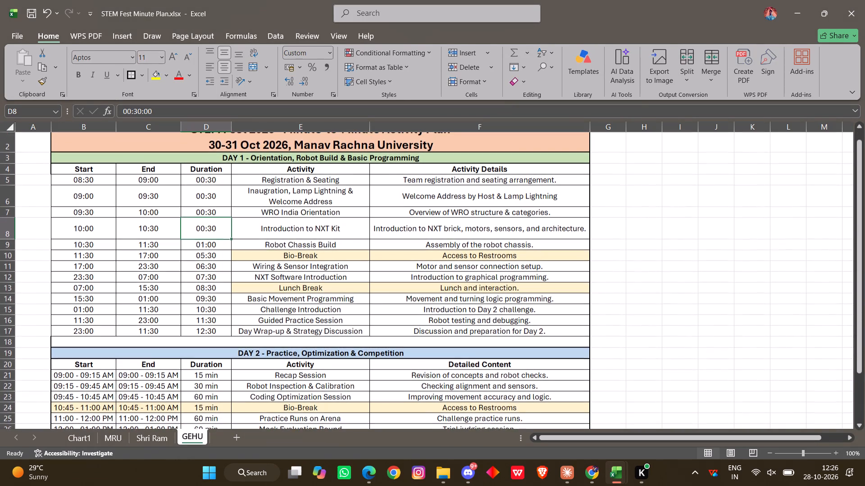
pyautogui.scroll(1, 320, 253)
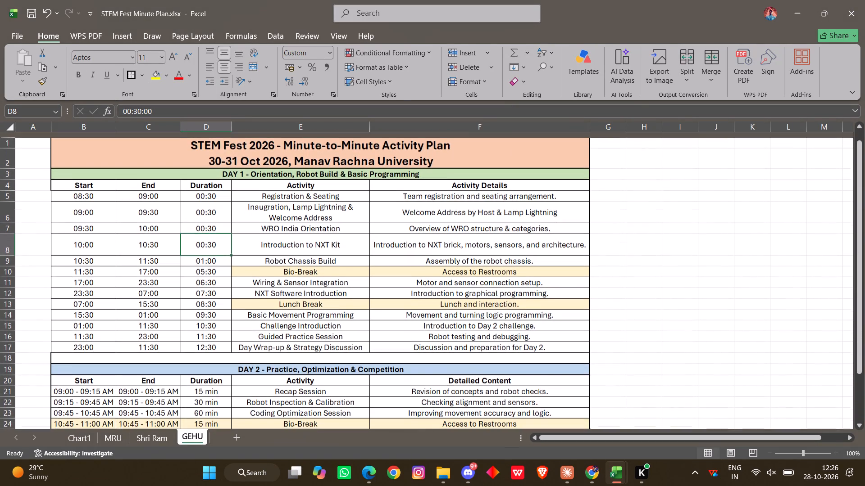
pyautogui.scroll(1, 320, 253)
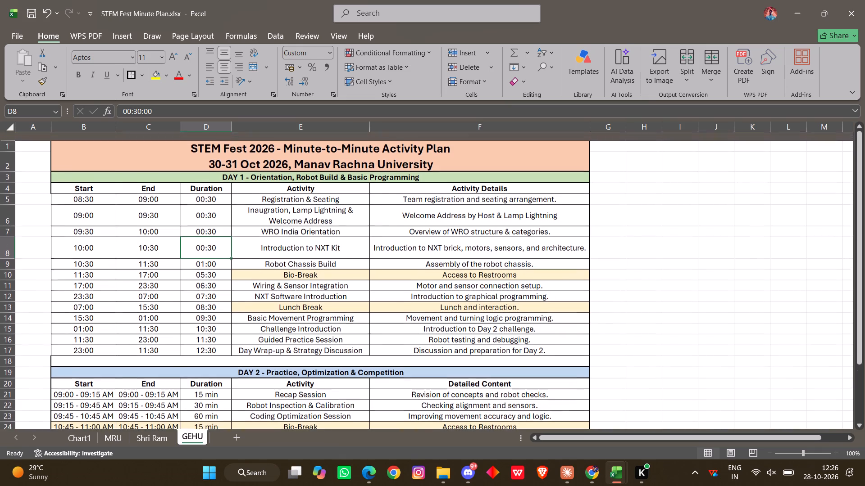
pyautogui.scroll(-1, 319, 283)
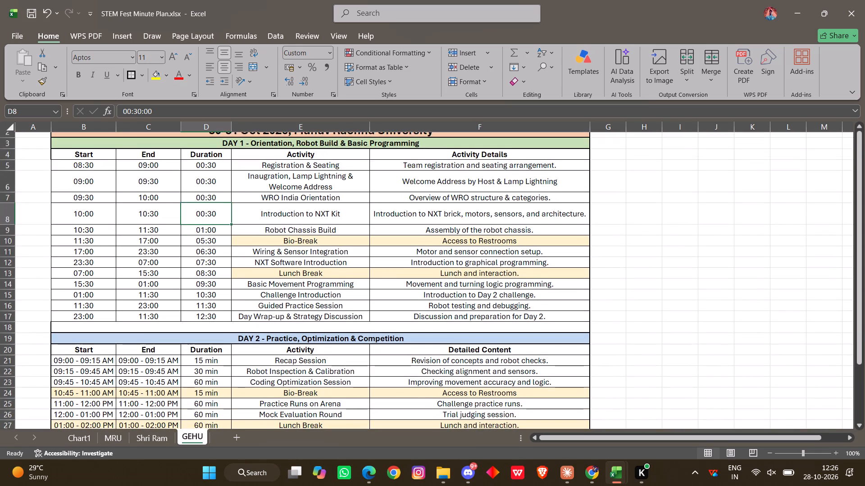
pyautogui.scroll(-1, 319, 283)
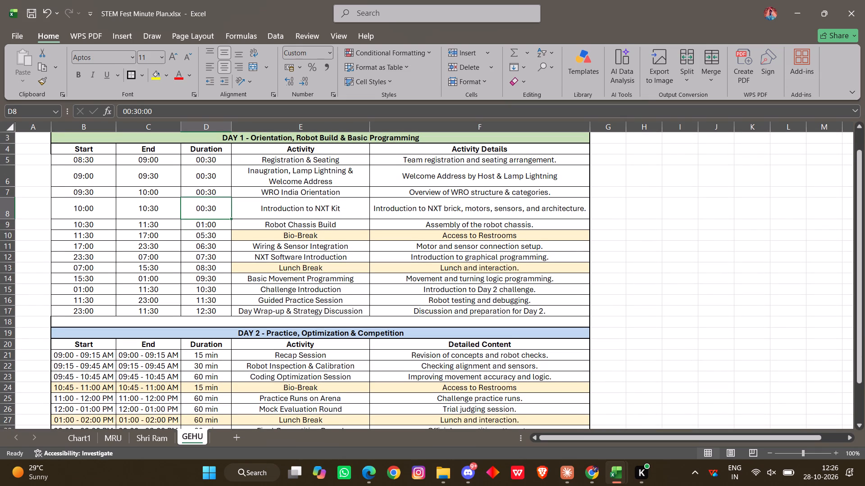
pyautogui.click(170, 442)
pyautogui.click(128, 444)
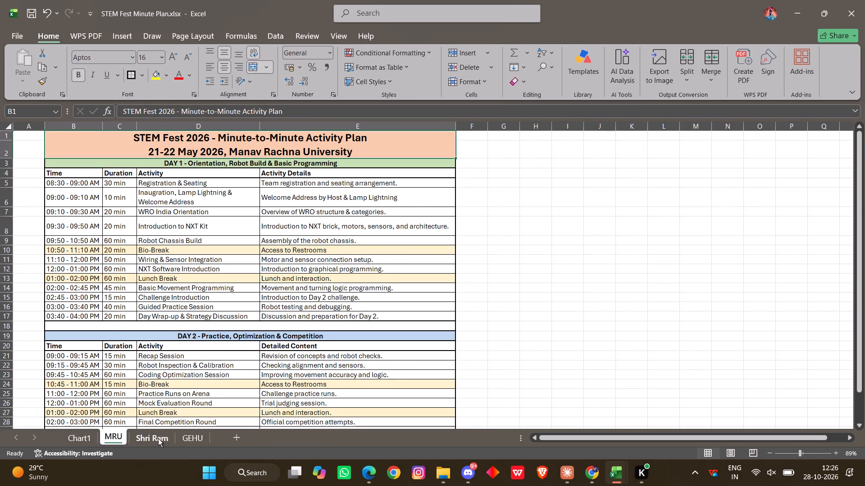
pyautogui.click(195, 436)
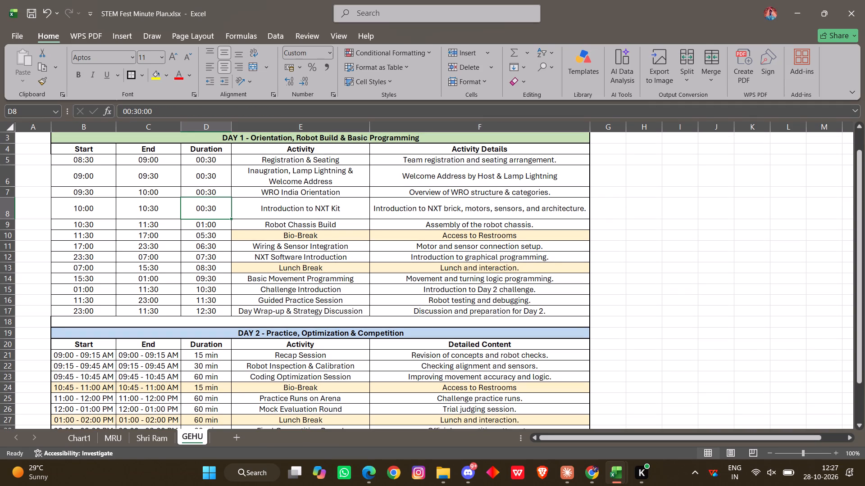
pyautogui.scroll(1, 112, 239)
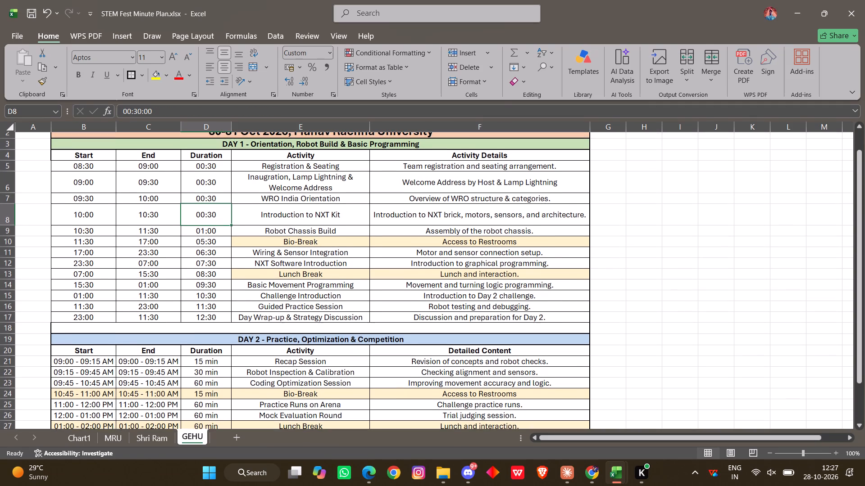
pyautogui.scroll(1, 112, 239)
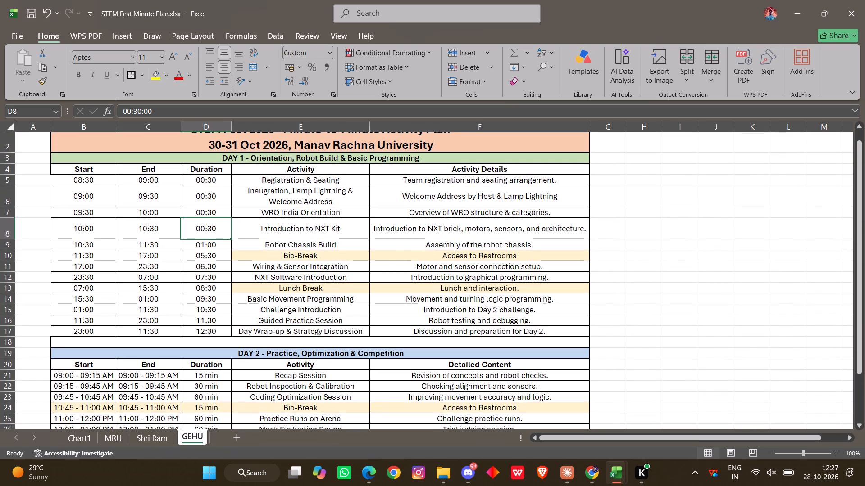
# Set the Day 1 Bio-Break duration in D10 of the GEHU sheet to 00:20.
pyautogui.click(100, 260)
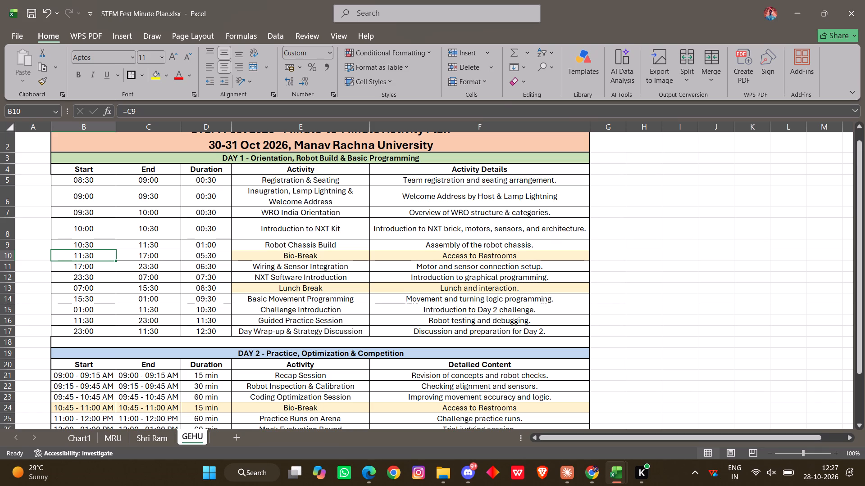
pyautogui.click(169, 244)
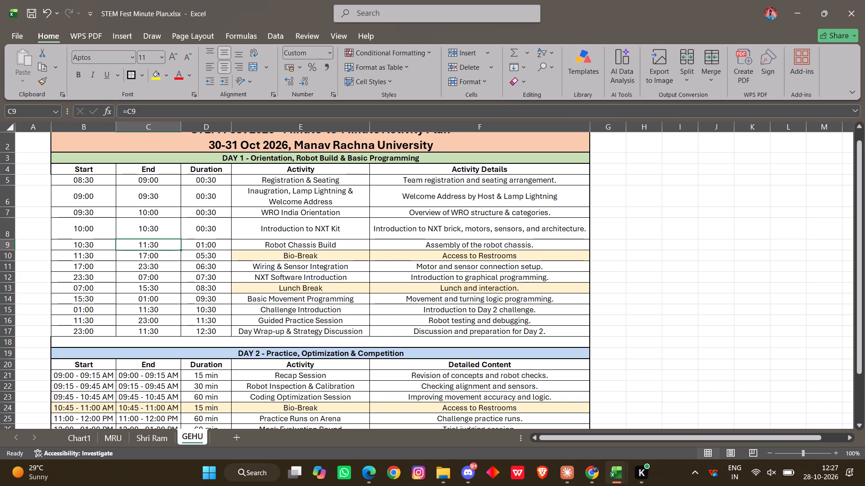
pyautogui.click(187, 256)
pyautogui.click(129, 112)
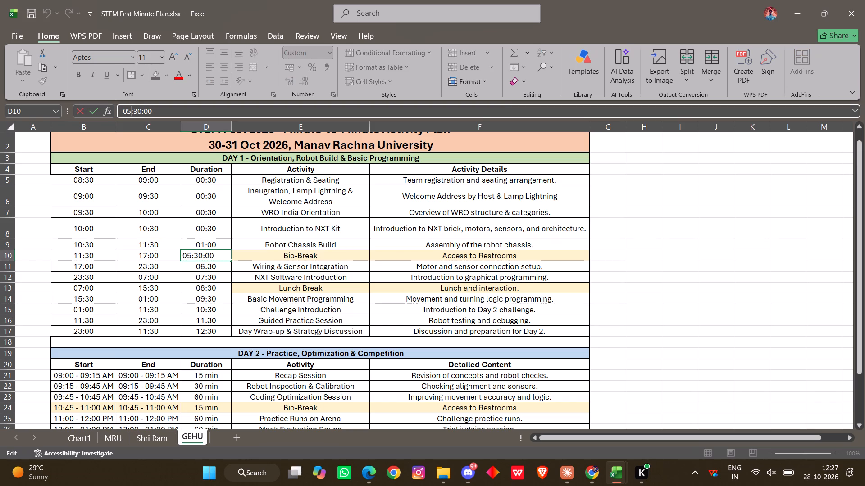
pyautogui.press('BackSpace')
pyautogui.write('-0')
pyautogui.press('BackSpace')
pyautogui.press('BackSpace')
pyautogui.press('0')
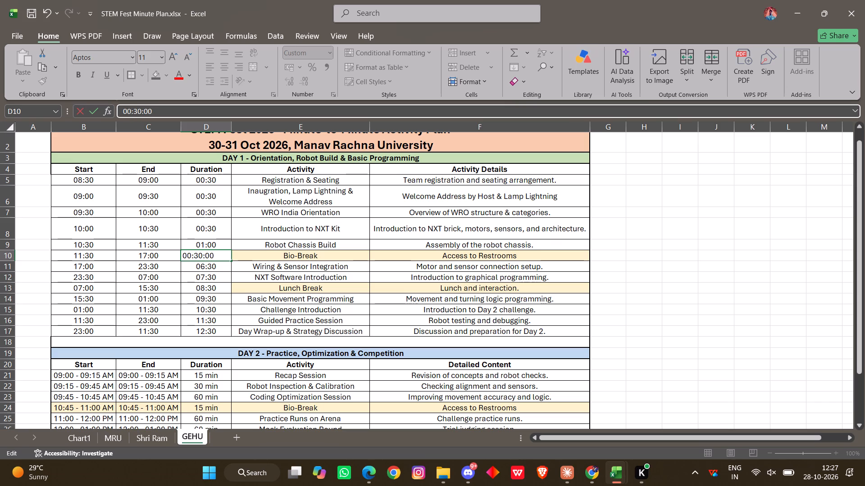
pyautogui.click(138, 117)
pyautogui.press('BackSpace')
pyautogui.press('2')
pyautogui.press('Return')
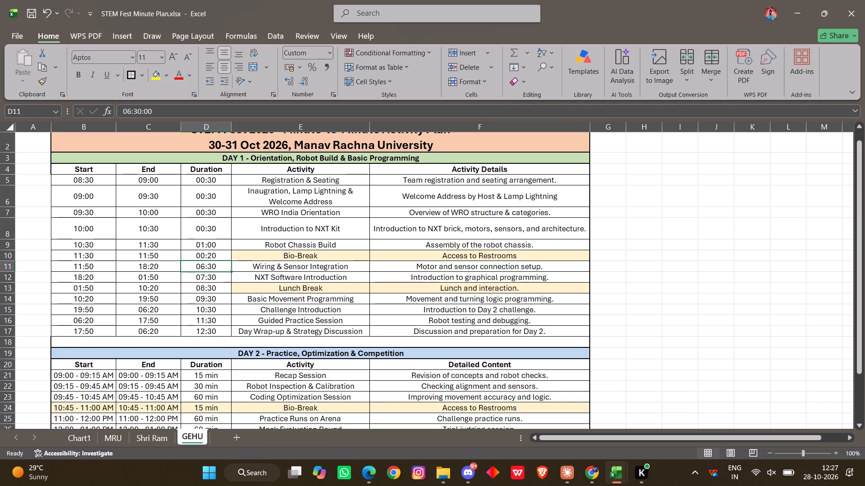
# Delete the Wiring & Sensor Integration row, row 11, from the GEHU Day 1 schedule.
pyautogui.click(10, 267)
pyautogui.rightClick(10, 267)
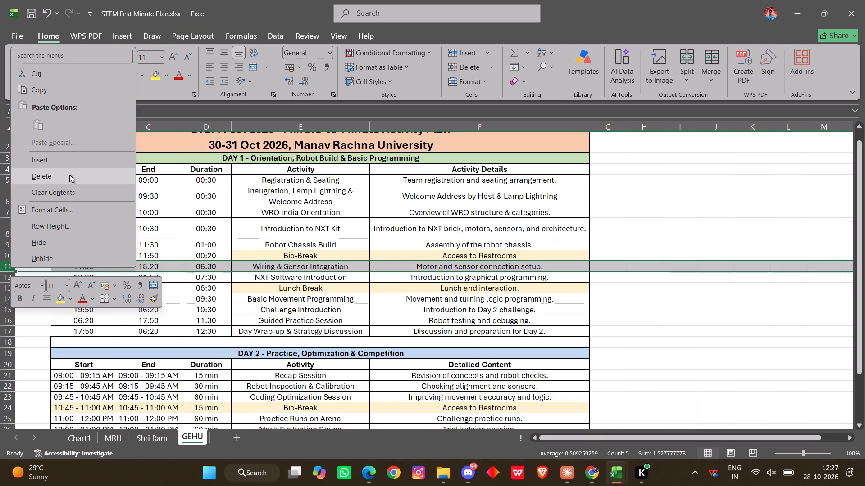
pyautogui.click(69, 175)
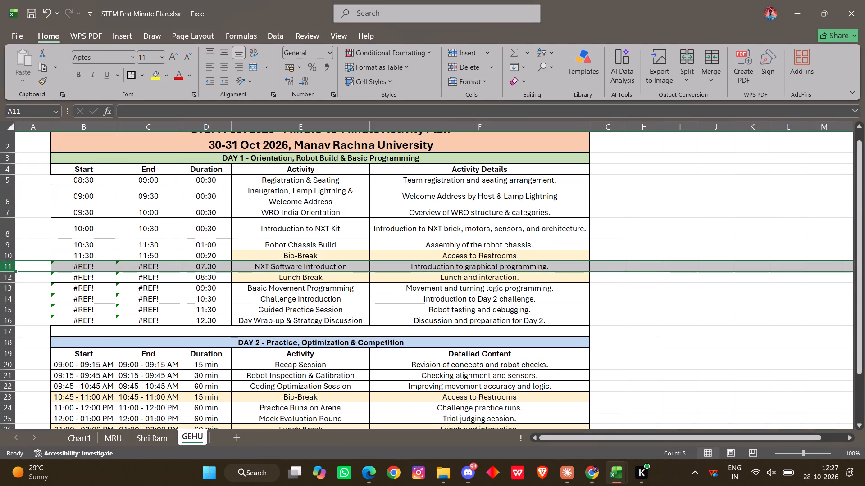
# Fill the Start and End formulas from B10 and C10 down through row 16 of the Day 1 schedule.
pyautogui.click(109, 256)
pyautogui.doubleClick(116, 260)
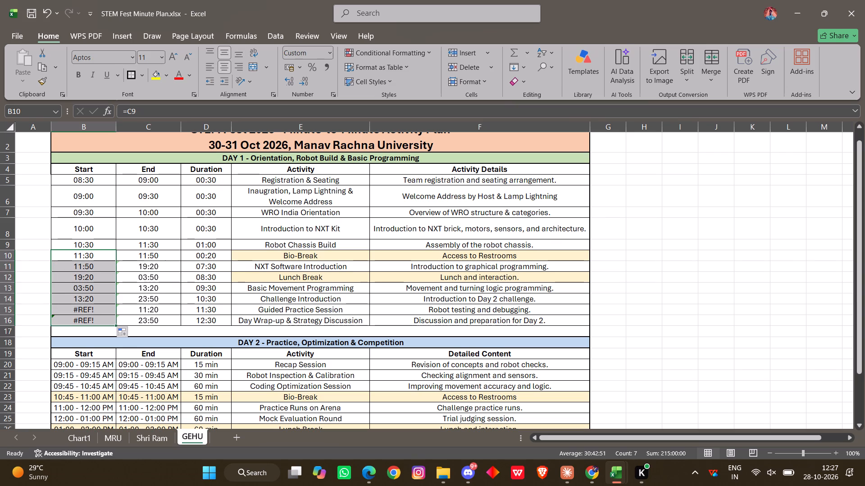
pyautogui.click(168, 256)
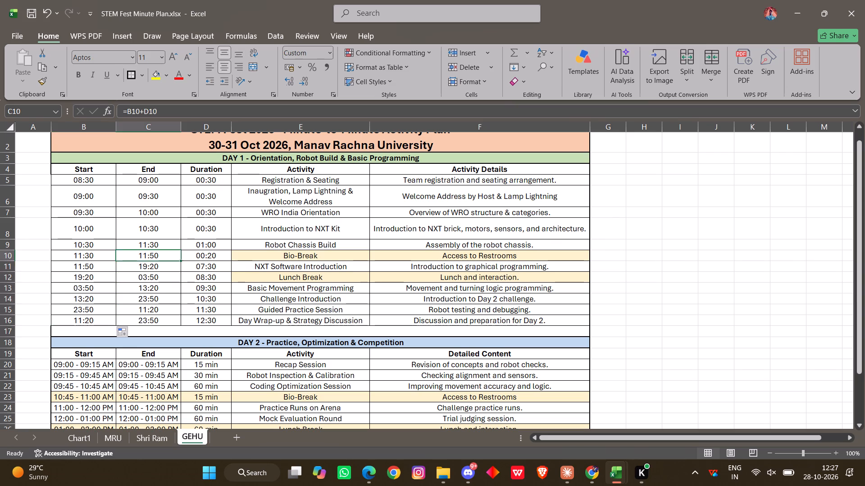
pyautogui.doubleClick(181, 259)
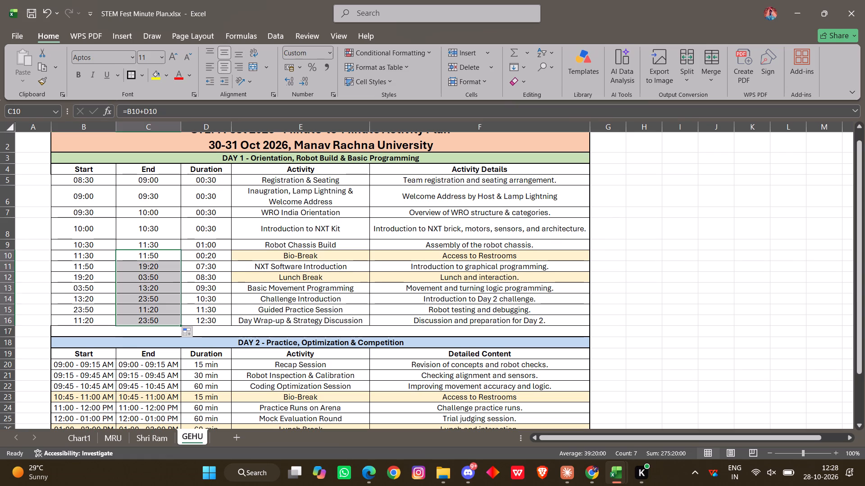
# Fill the Duration column down from the Bio-Break's D10 through the Day Wrap-up row in D16.
pyautogui.click(204, 256)
pyautogui.click(223, 279)
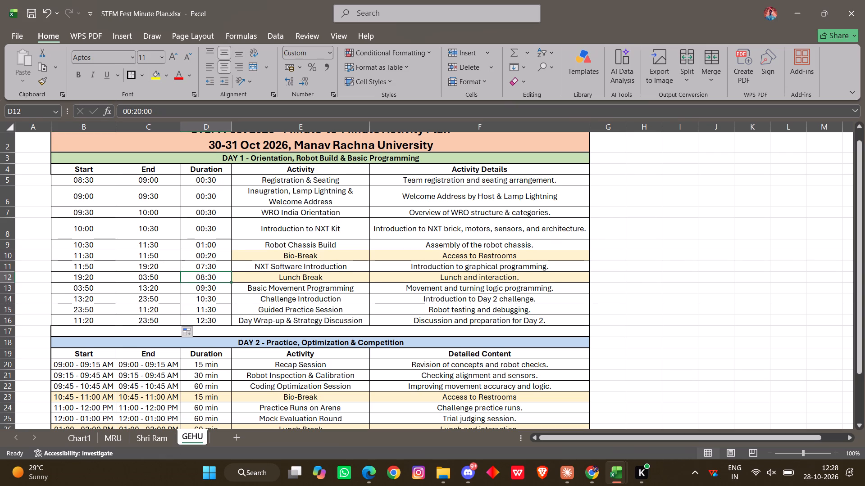
pyautogui.moveTo(218, 257); pyautogui.dragTo(232, 261)
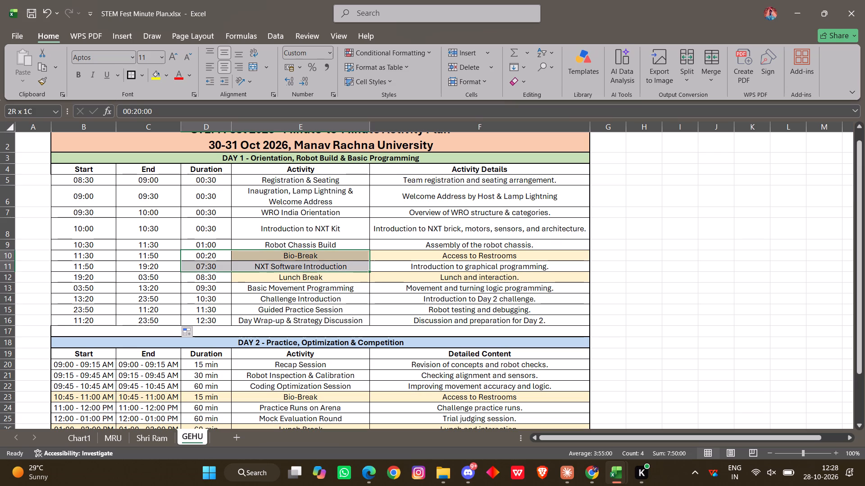
pyautogui.moveTo(232, 261); pyautogui.dragTo(232, 262)
pyautogui.click(224, 259)
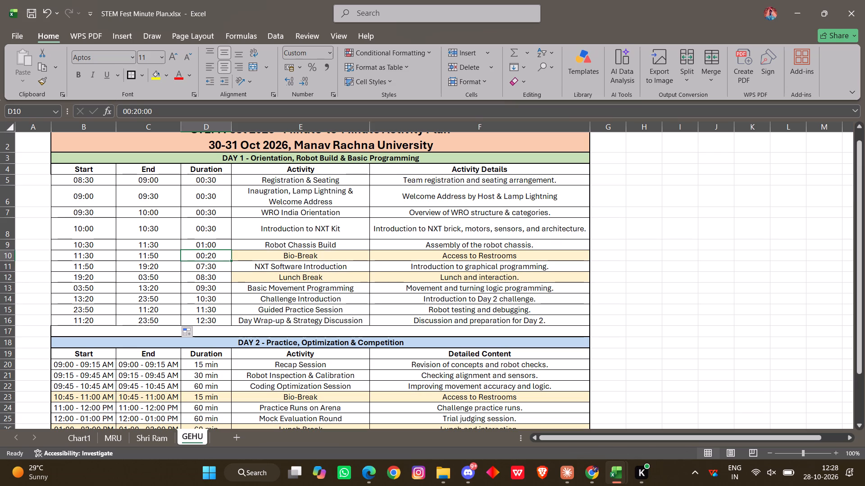
pyautogui.doubleClick(232, 260)
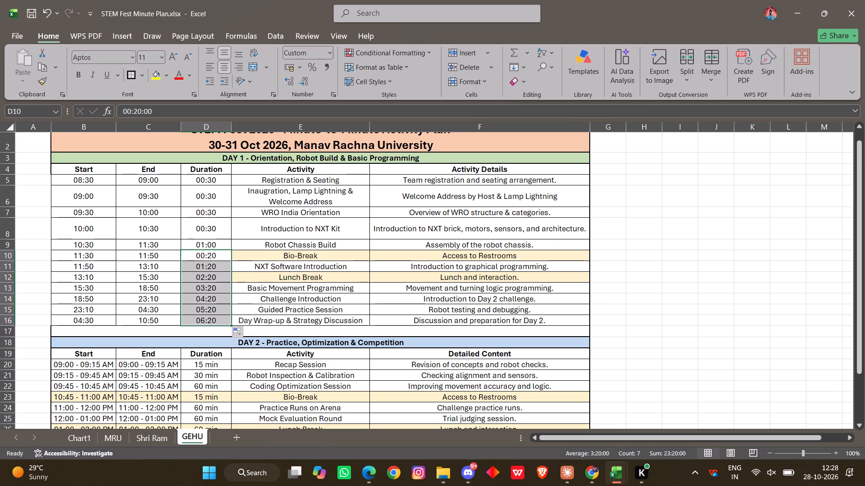
# Consult the Shri Ram and MRU schedules, and set the Day 1 NXT Software Introduction duration in GEHU's D11 to 00:40.
pyautogui.click(154, 441)
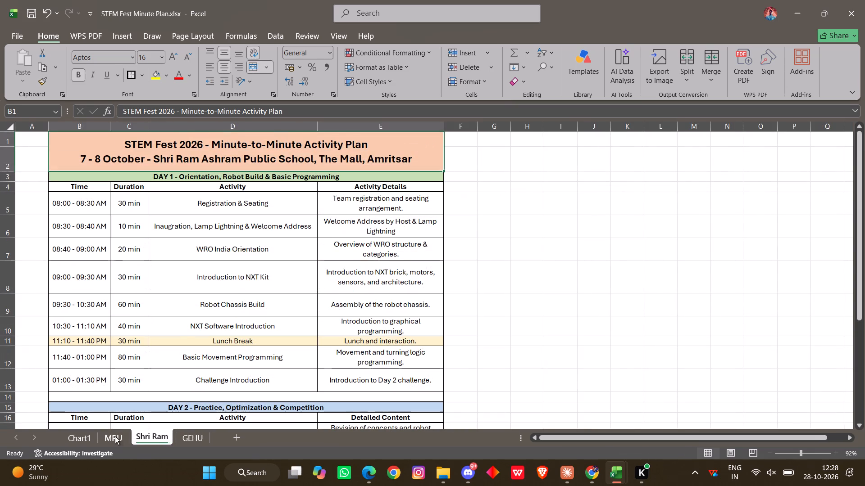
pyautogui.click(111, 436)
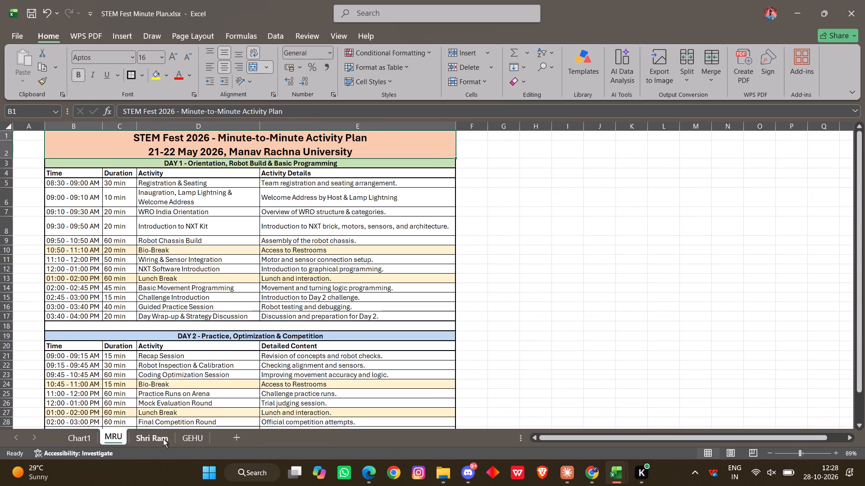
pyautogui.click(182, 438)
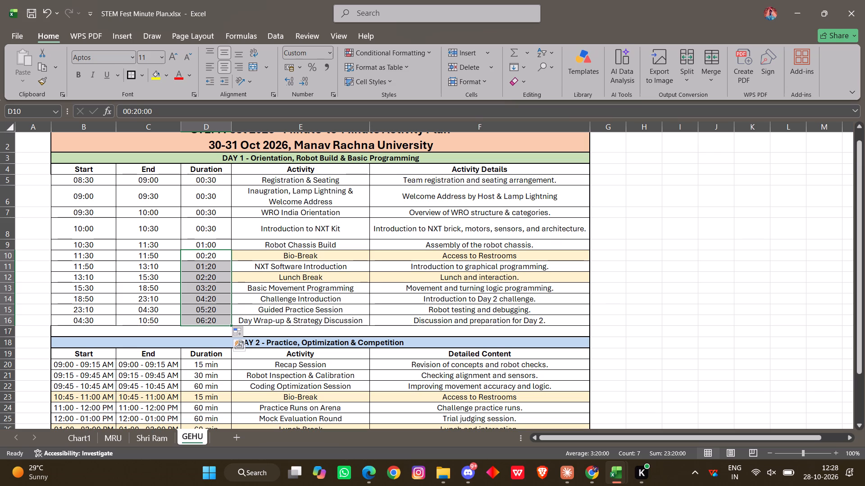
pyautogui.click(219, 267)
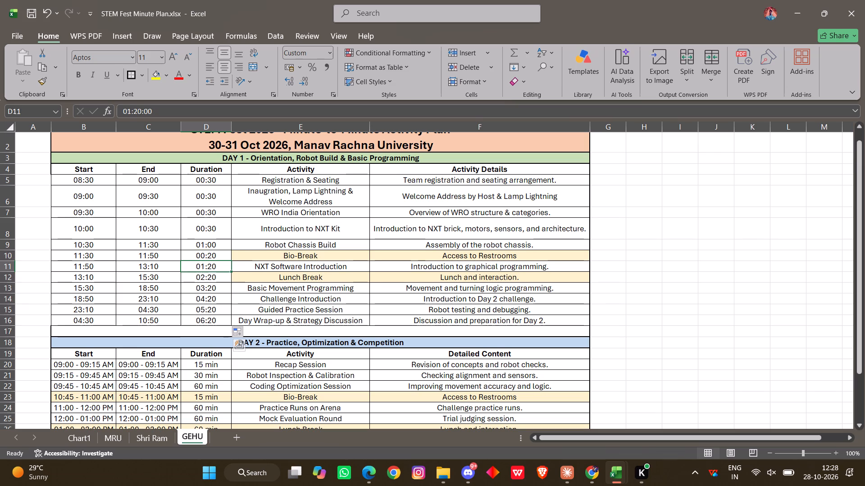
pyautogui.click(129, 109)
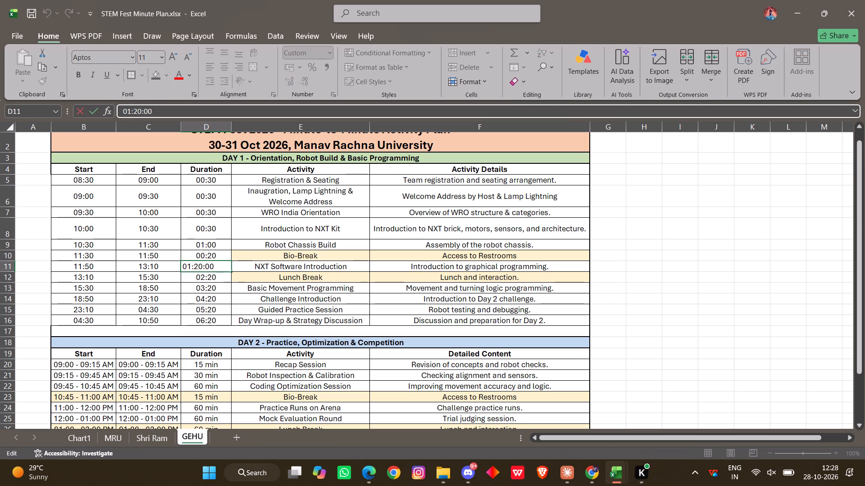
pyautogui.press('BackSpace')
pyautogui.press('0')
pyautogui.press('Right')
pyautogui.press('Right')
pyautogui.press('BackSpace')
pyautogui.press('4')
pyautogui.press('Return')
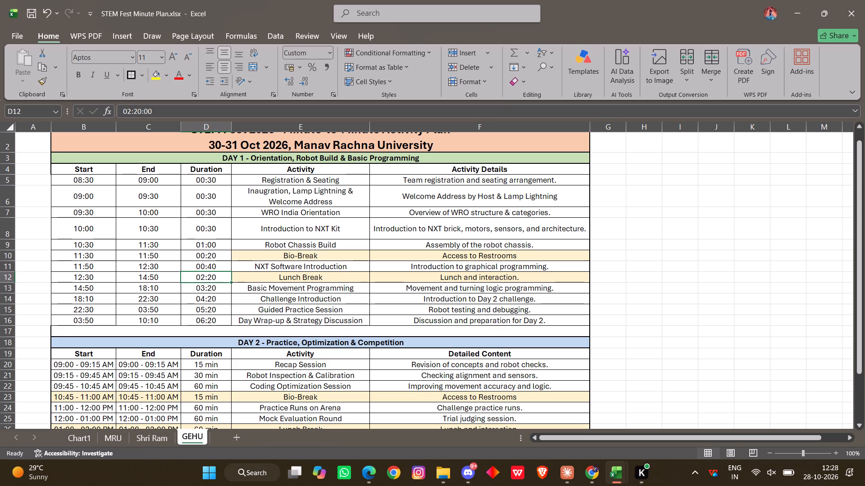
# Check the MRU schedule for reference and set the Day 1 Lunch Break duration in D12 of the GEHU sheet to 01:00.
pyautogui.click(180, 267)
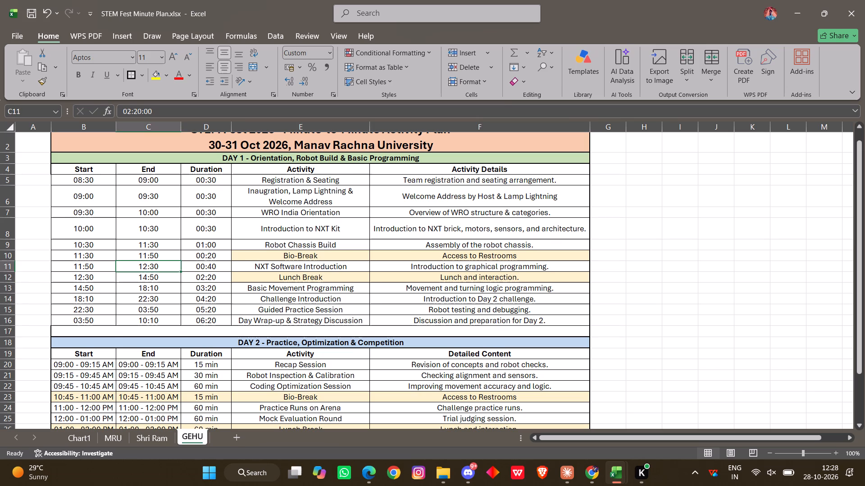
pyautogui.click(121, 441)
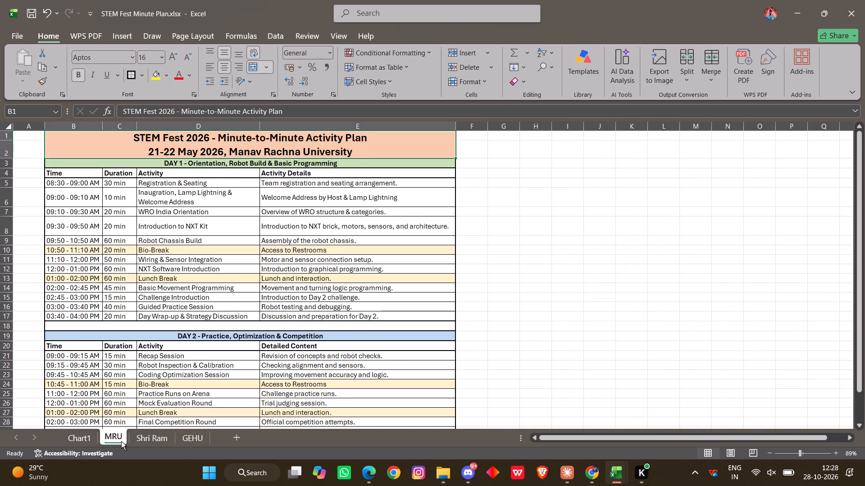
pyautogui.click(186, 436)
pyautogui.scroll(1, 195, 364)
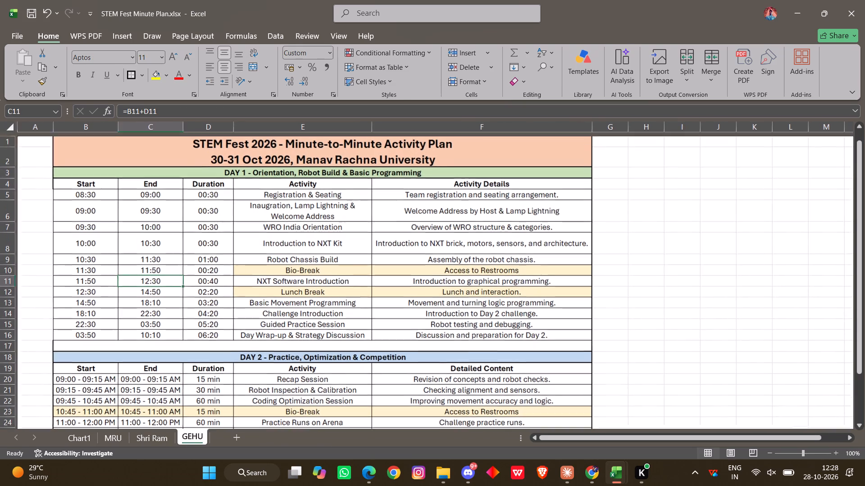
pyautogui.scroll(1, 241, 318)
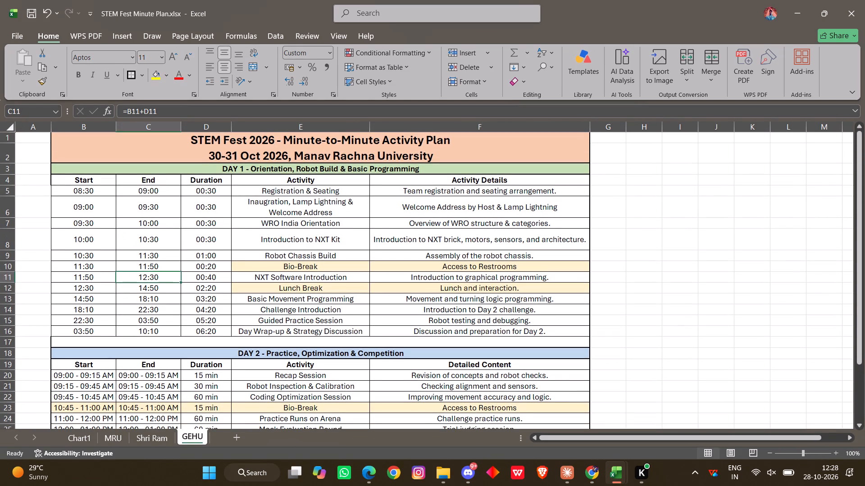
pyautogui.click(109, 290)
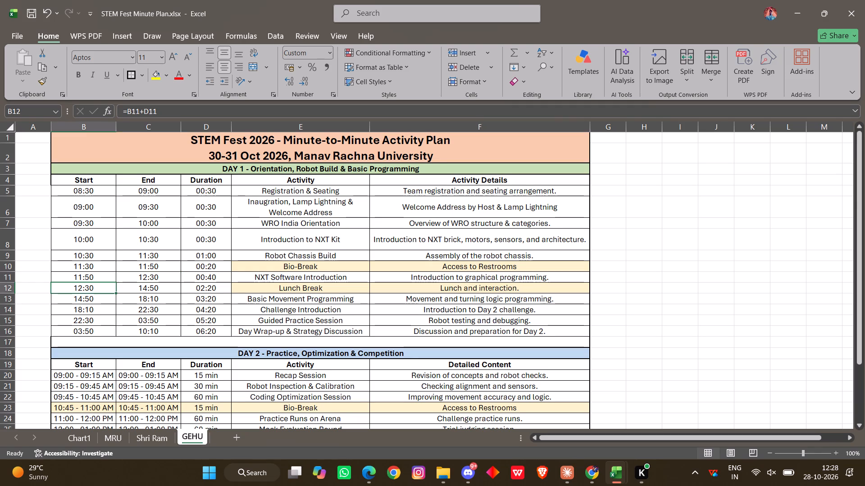
pyautogui.click(206, 290)
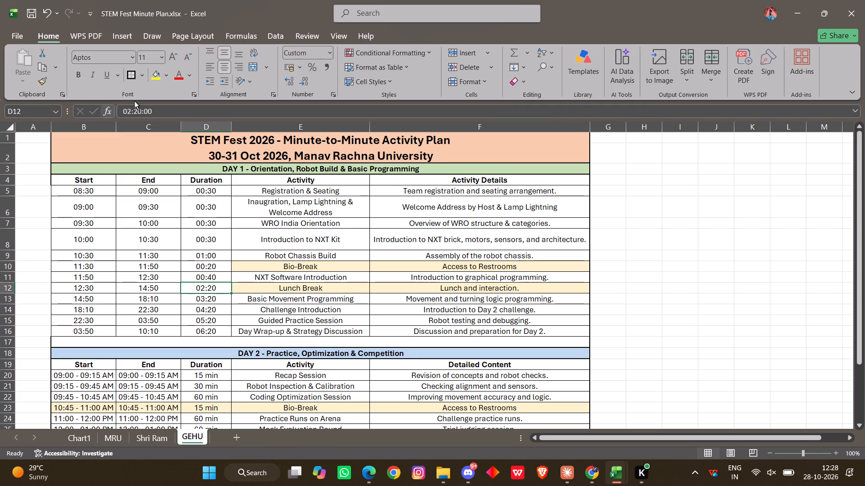
pyautogui.click(132, 109)
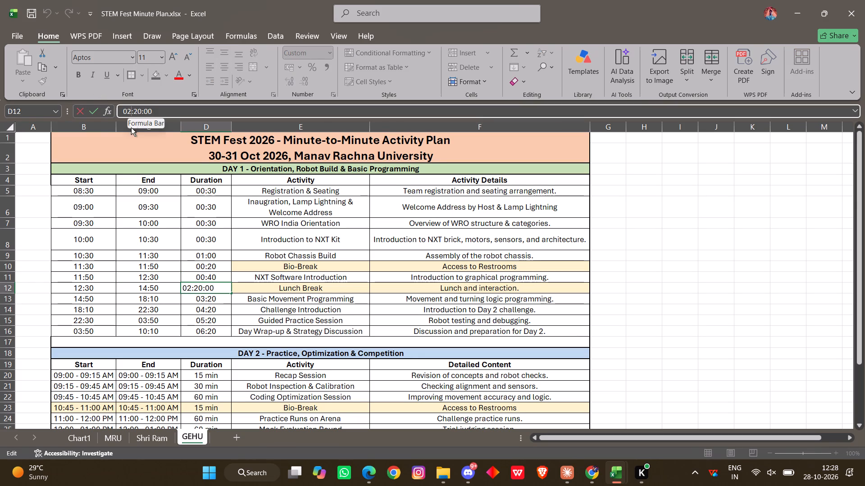
pyautogui.press('BackSpace')
pyautogui.press('1')
pyautogui.press('Down')
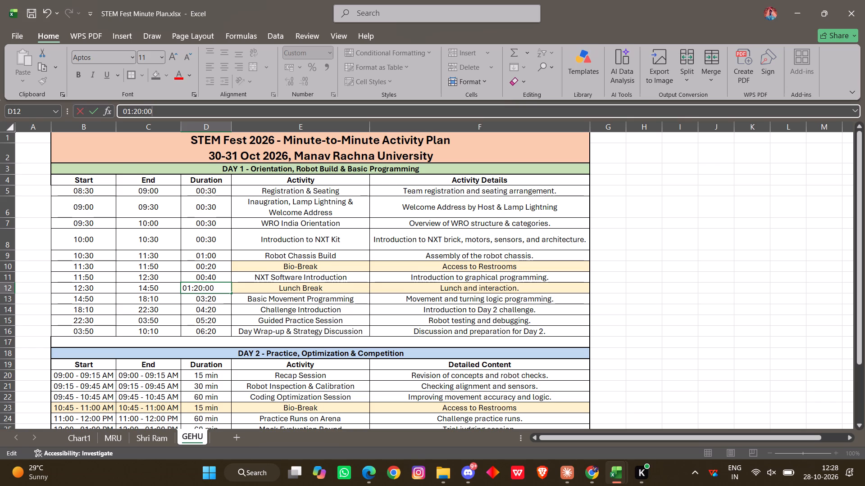
pyautogui.press('Left')
pyautogui.press('Left')
pyautogui.press('Left')
pyautogui.press('Left')
pyautogui.press('BackSpace')
pyautogui.press('0')
pyautogui.press('Return')
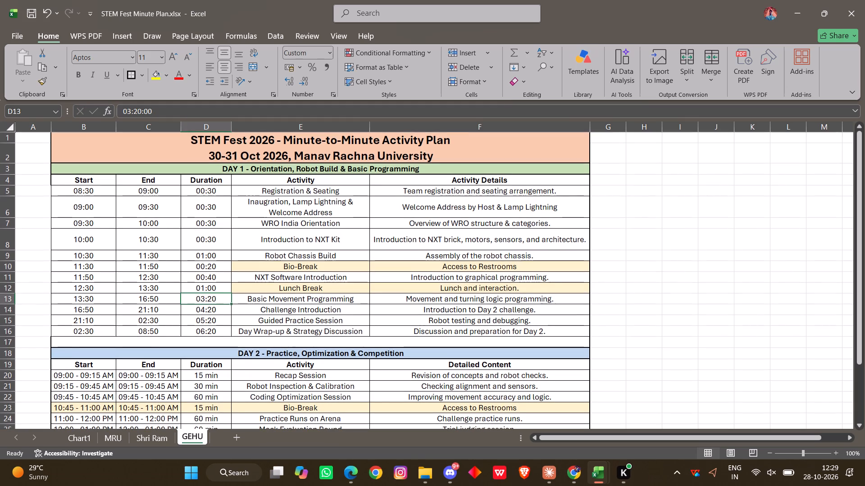
# Compare the Shri Ram and MRU schedules, and set the Day 1 Basic Movement Programming duration in GEHU's D13 to 01:00.
pyautogui.scroll(1, 257, 306)
pyautogui.click(160, 434)
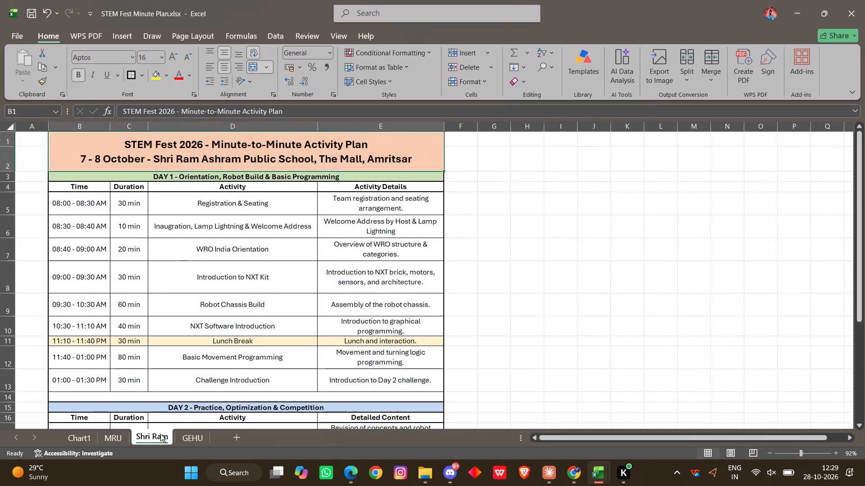
pyautogui.click(125, 435)
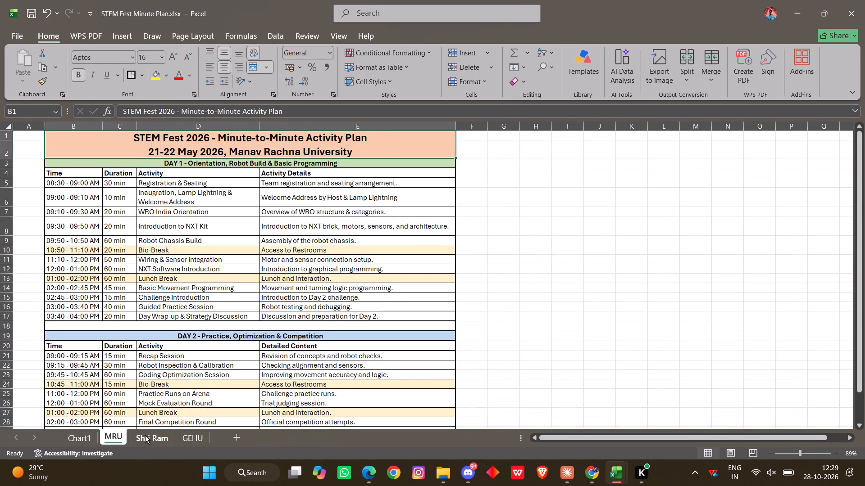
pyautogui.click(152, 435)
pyautogui.click(182, 436)
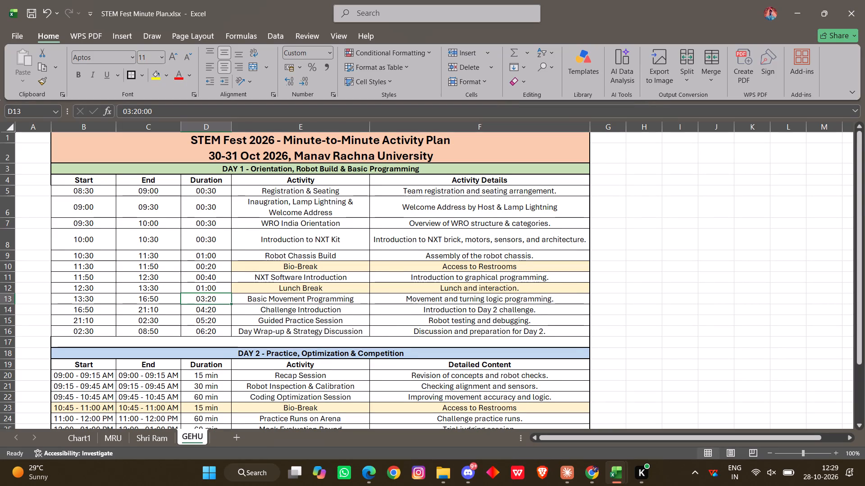
pyautogui.scroll(1, 344, 348)
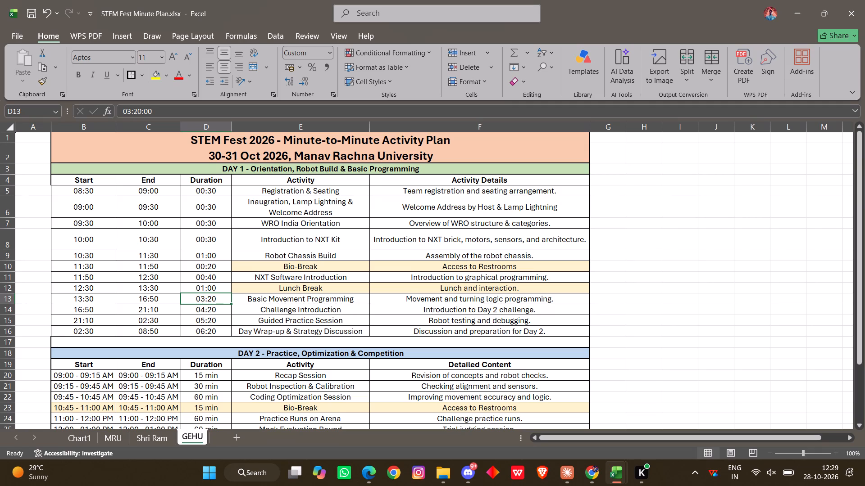
pyautogui.click(157, 440)
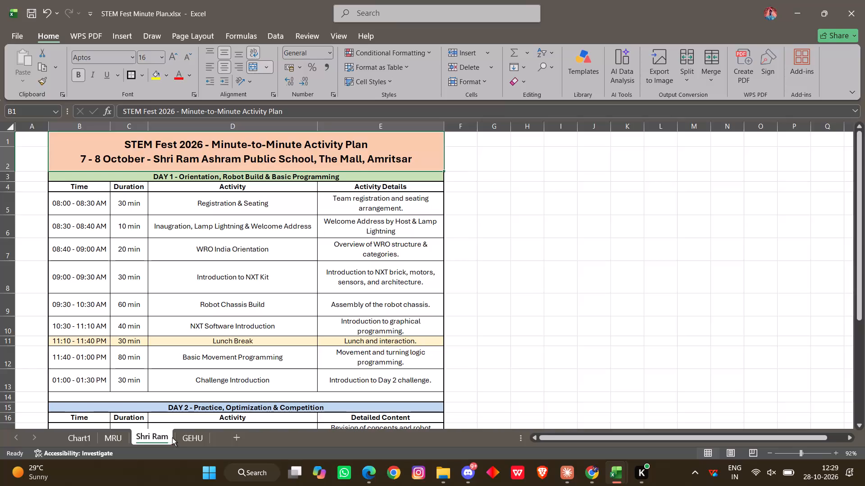
pyautogui.click(188, 436)
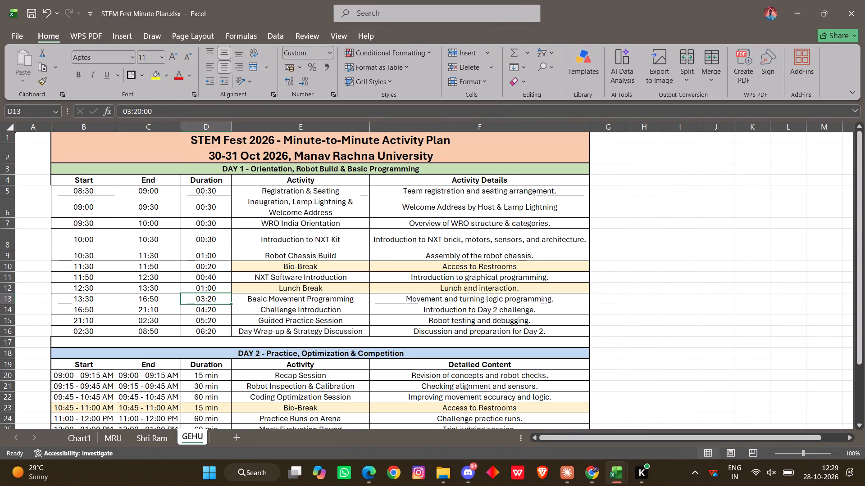
pyautogui.click(127, 112)
pyautogui.press('Delete')
pyautogui.press('1')
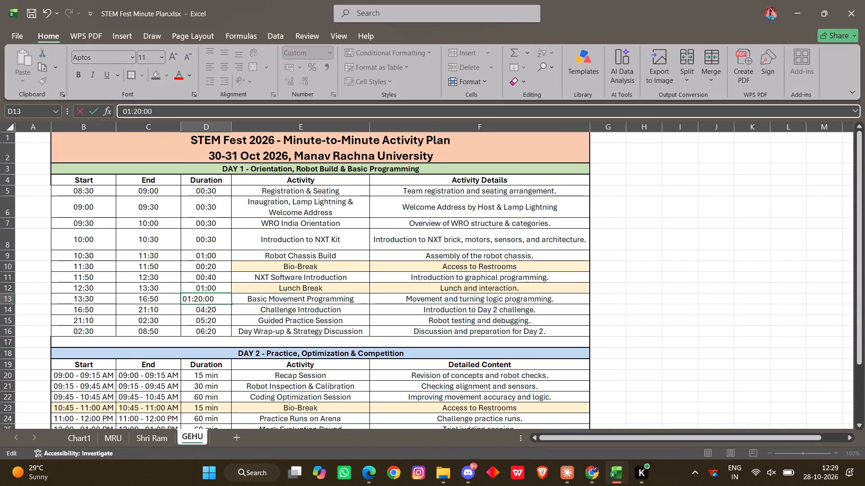
pyautogui.press('Right')
pyautogui.press('Right')
pyautogui.press('BackSpace')
pyautogui.press('0')
pyautogui.press('Return')
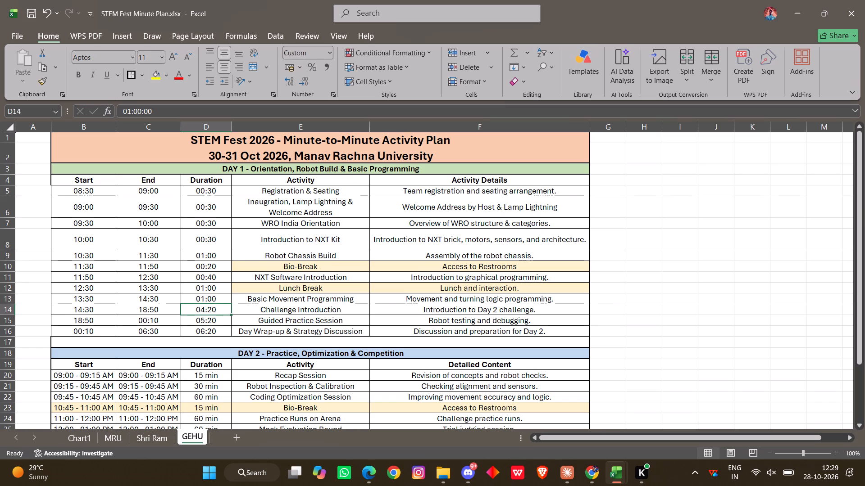
# Refer to the MRU schedule and set the Day 1 Challenge Introduction duration in D14 of the GEHU sheet to 00:10.
pyautogui.click(234, 292)
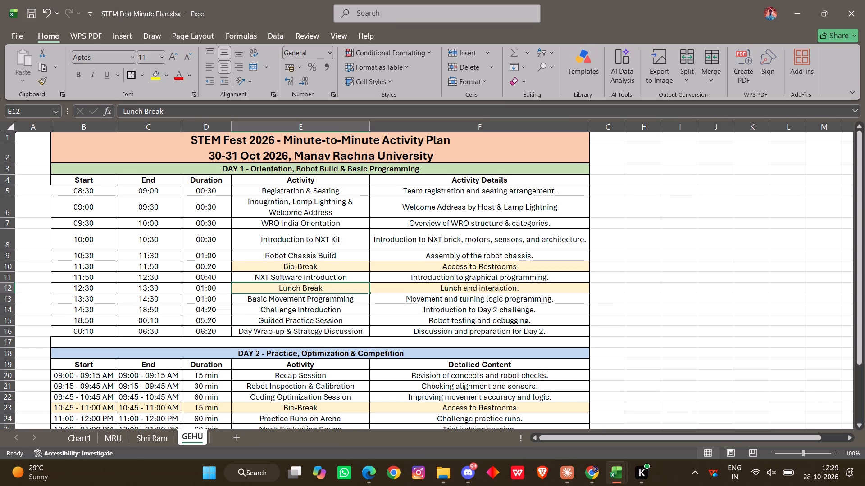
pyautogui.click(194, 301)
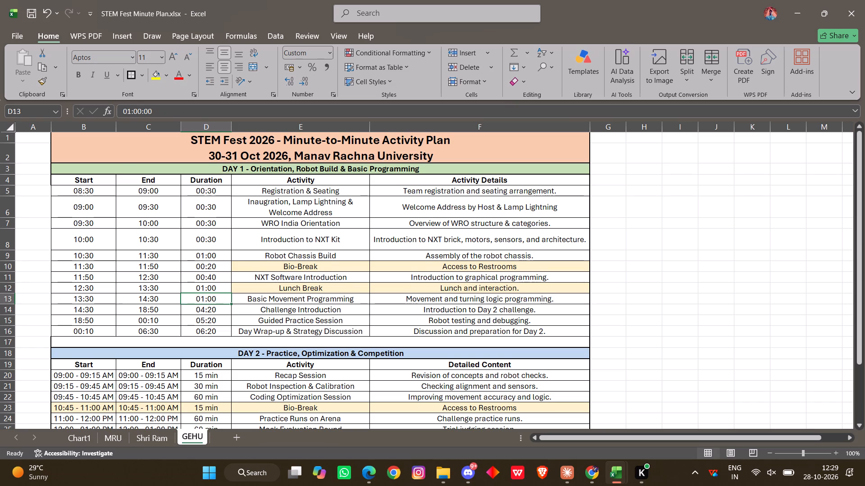
pyautogui.scroll(1, 167, 316)
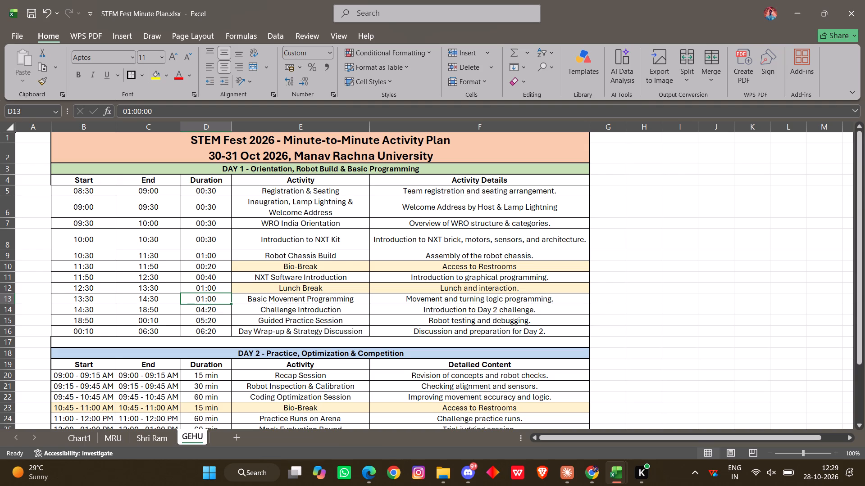
pyautogui.click(109, 438)
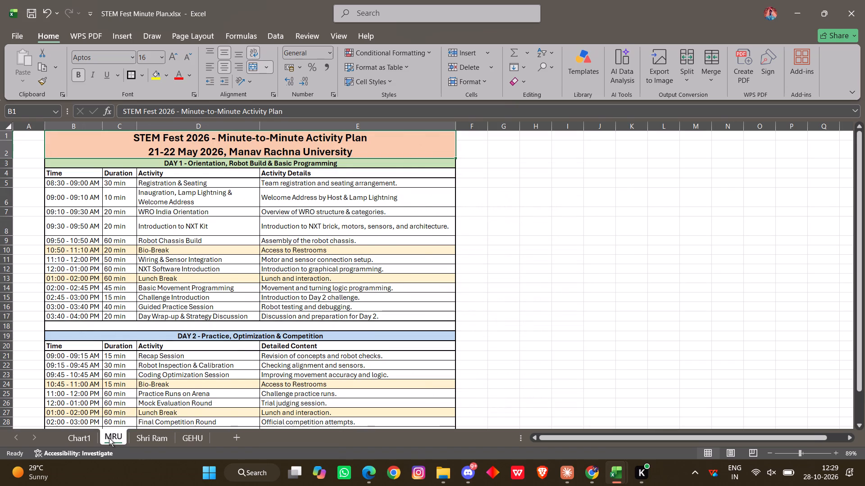
pyautogui.click(182, 439)
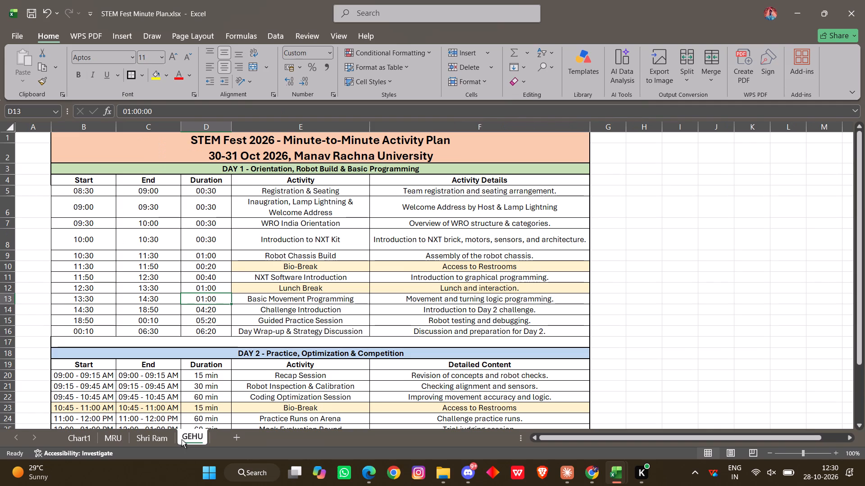
pyautogui.scroll(1, 233, 325)
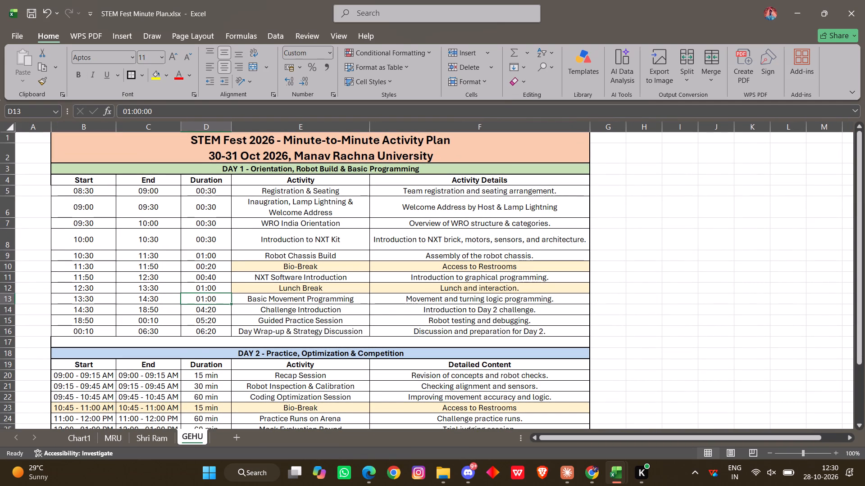
pyautogui.click(198, 310)
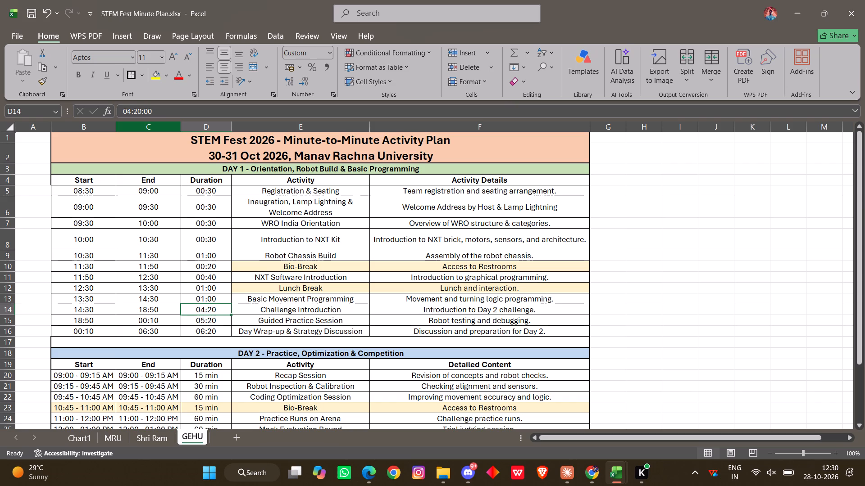
pyautogui.click(132, 112)
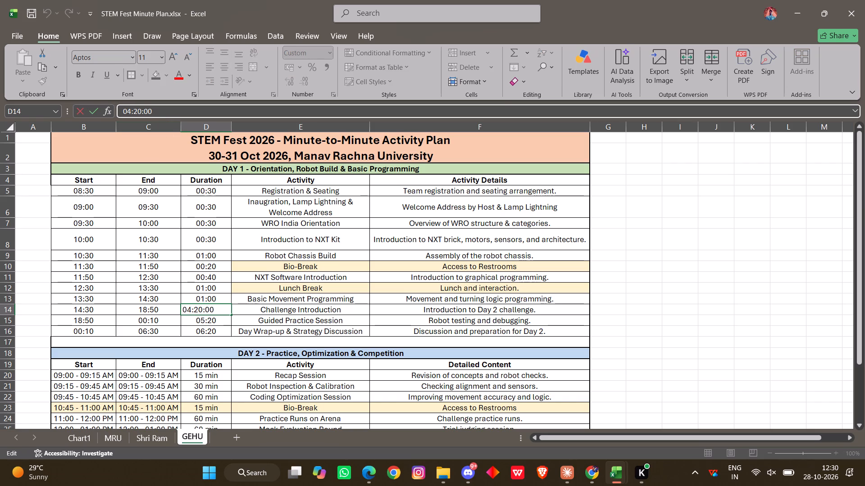
pyautogui.press('BackSpace')
pyautogui.press('0')
pyautogui.press('Right')
pyautogui.press('Right')
pyautogui.press('BackSpace')
pyautogui.press('1')
pyautogui.press('Return')
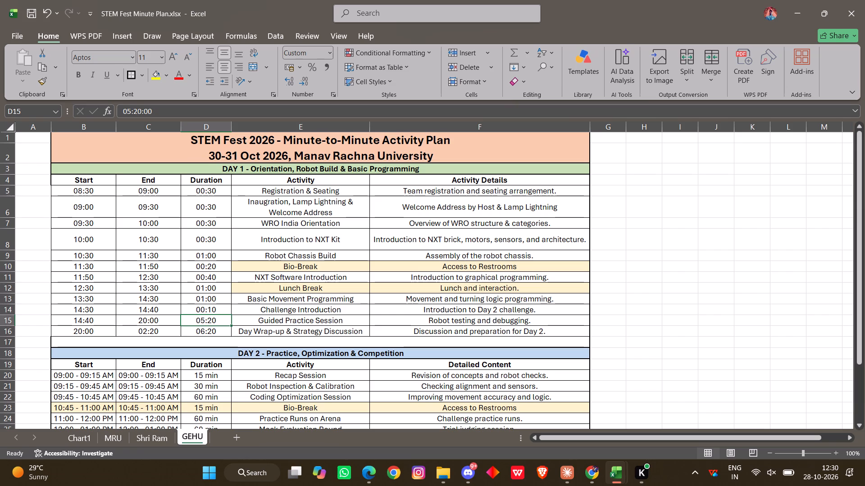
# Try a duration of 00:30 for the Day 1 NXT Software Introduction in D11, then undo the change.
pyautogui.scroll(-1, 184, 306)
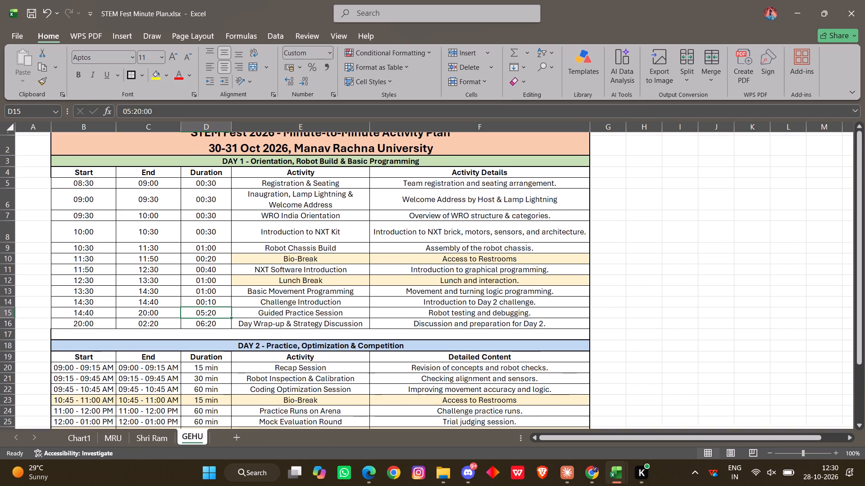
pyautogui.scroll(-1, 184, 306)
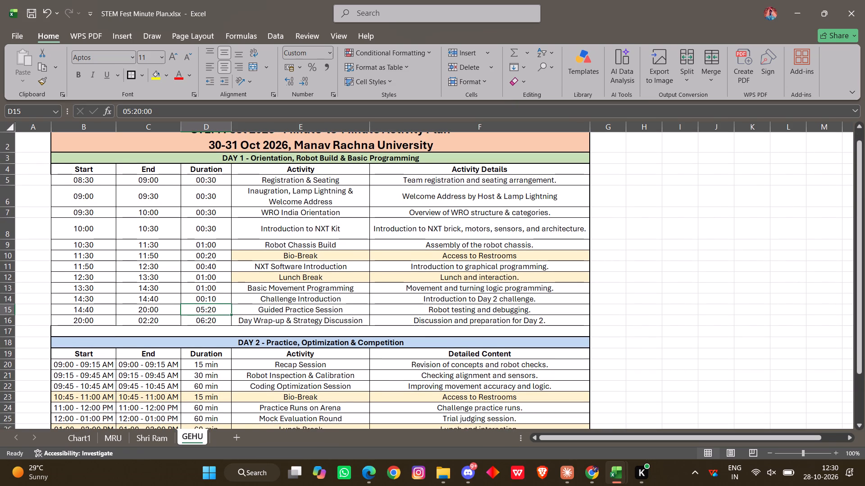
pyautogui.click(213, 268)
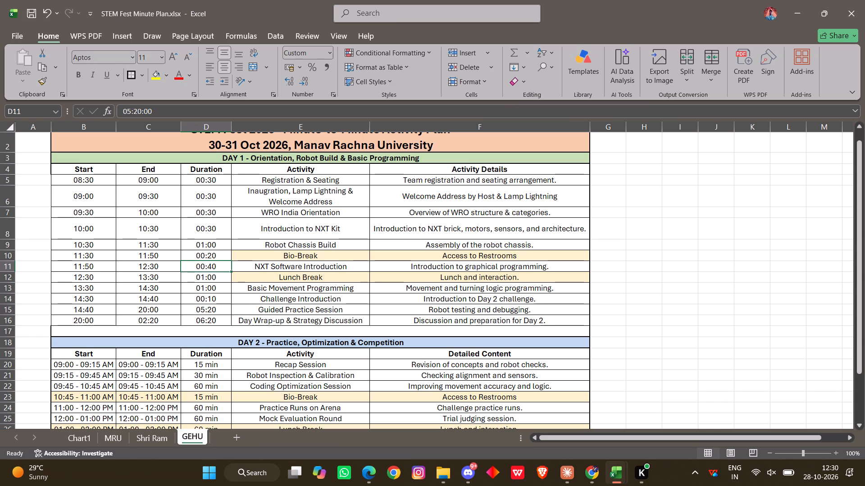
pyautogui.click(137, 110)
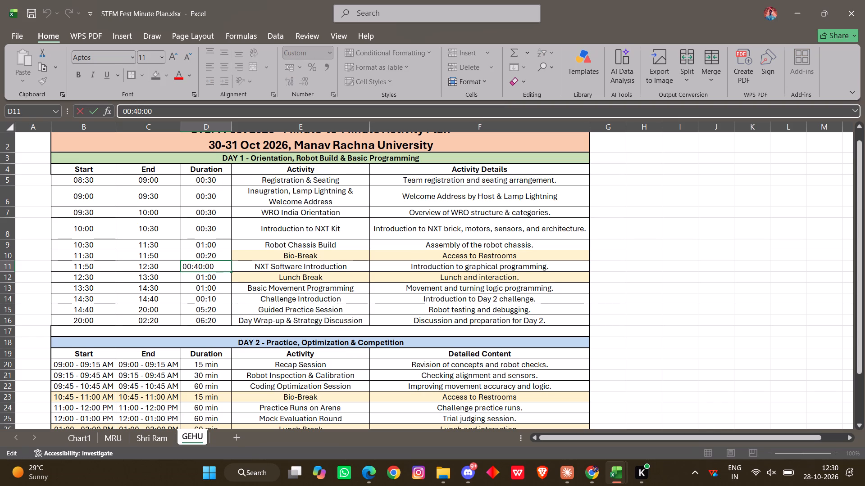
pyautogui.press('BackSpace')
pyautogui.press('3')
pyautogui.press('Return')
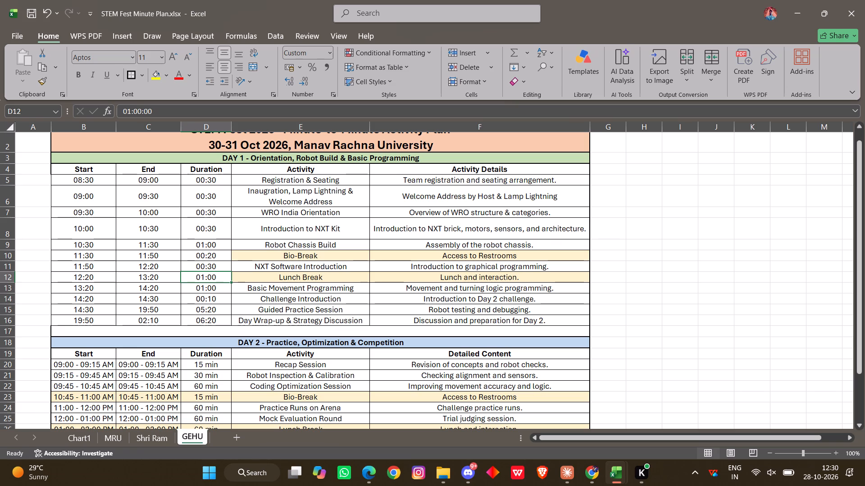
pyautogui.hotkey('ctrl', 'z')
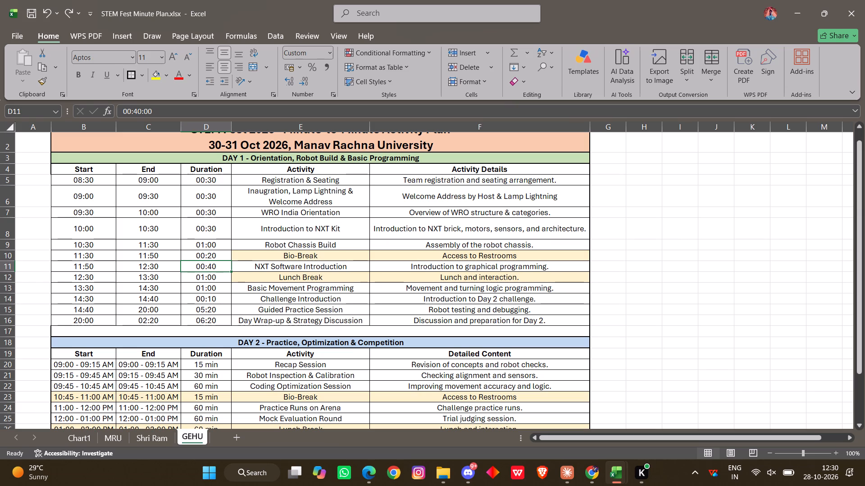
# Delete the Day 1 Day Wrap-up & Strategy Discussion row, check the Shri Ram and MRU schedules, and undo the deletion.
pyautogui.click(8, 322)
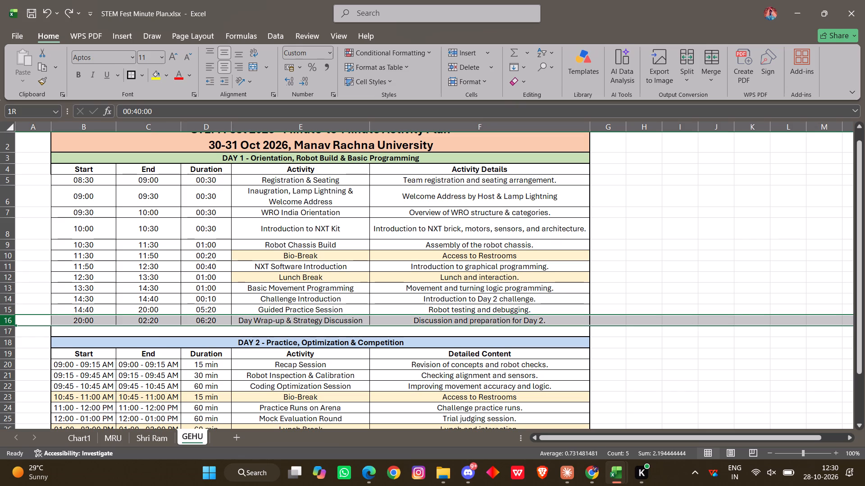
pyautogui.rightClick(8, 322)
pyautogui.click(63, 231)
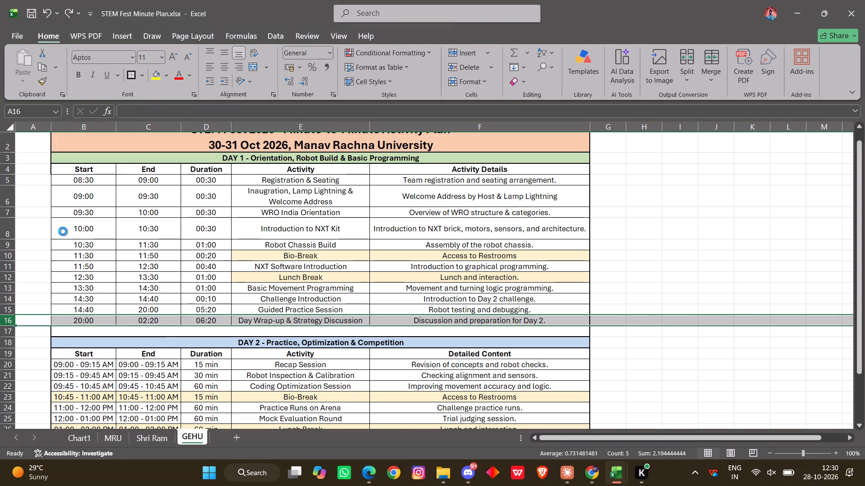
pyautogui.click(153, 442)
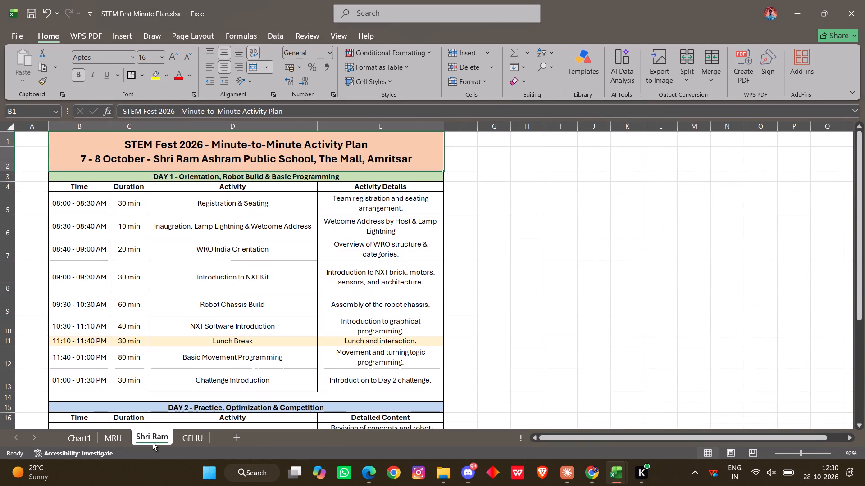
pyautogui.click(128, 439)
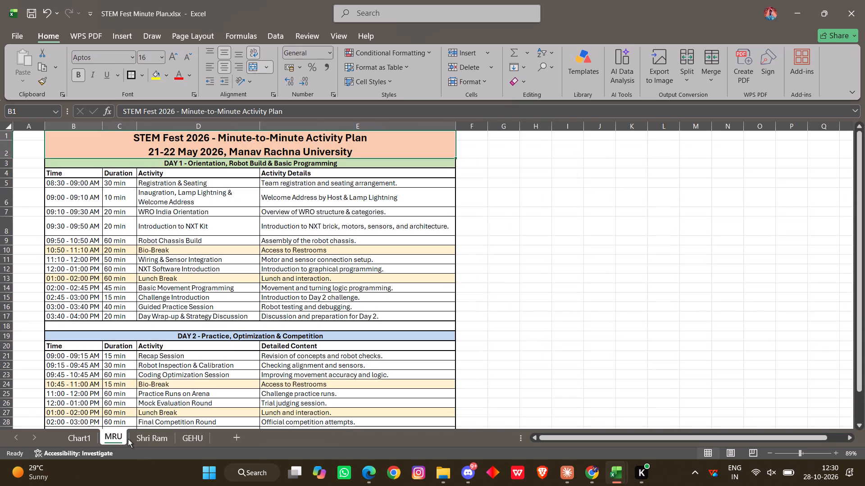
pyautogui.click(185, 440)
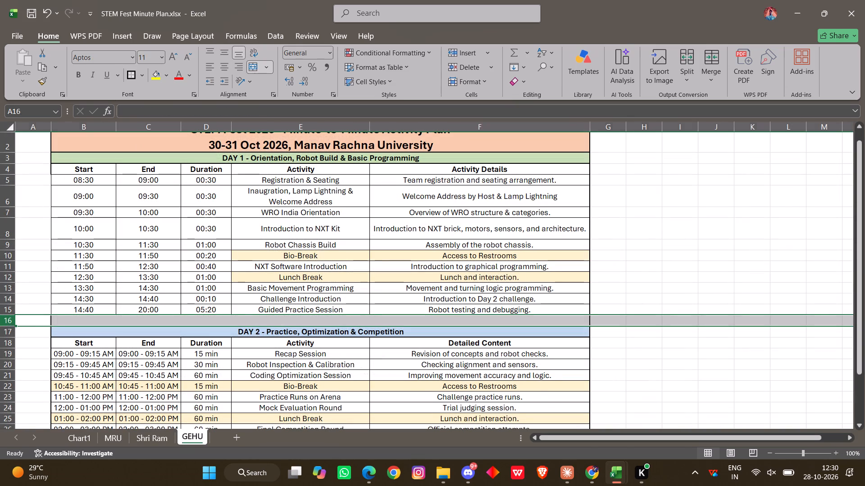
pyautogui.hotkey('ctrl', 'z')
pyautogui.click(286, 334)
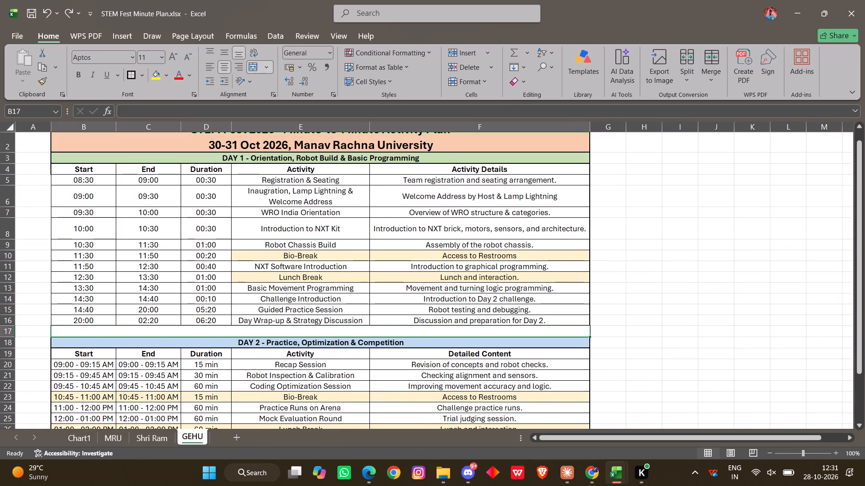
# Set the Day 1 Basic Movement Programming duration in D13 to 00:40.
pyautogui.scroll(1, 229, 305)
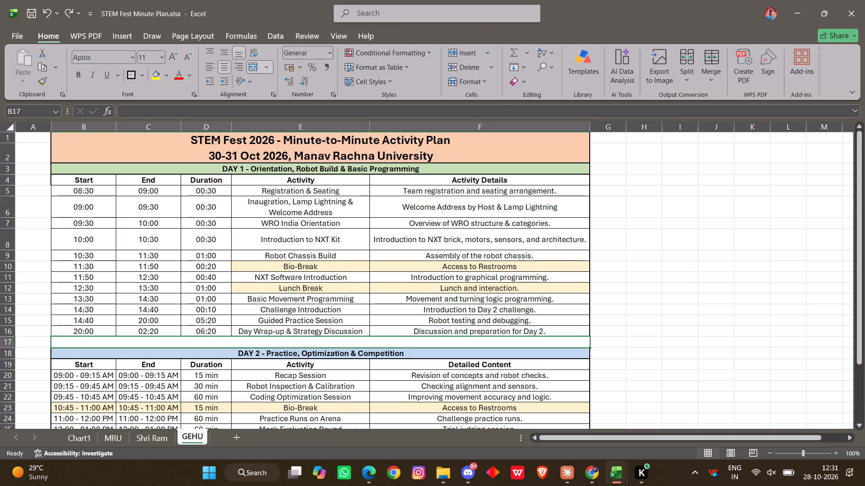
pyautogui.click(224, 318)
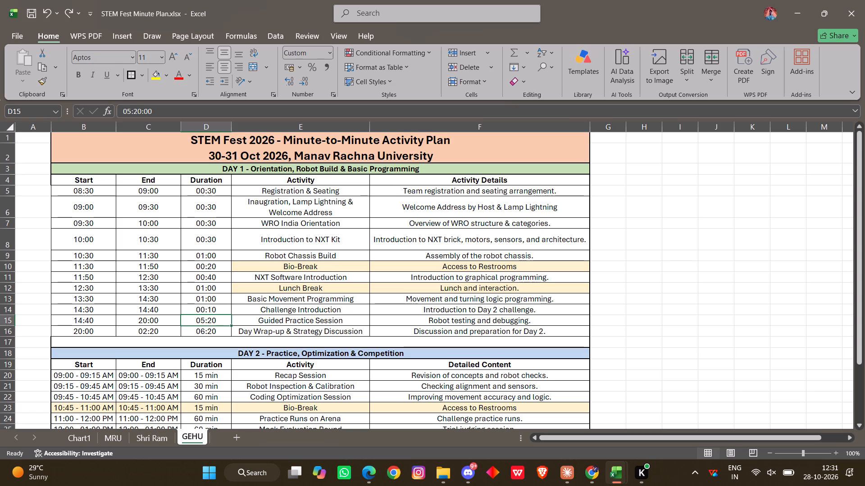
pyautogui.scroll(1, 224, 318)
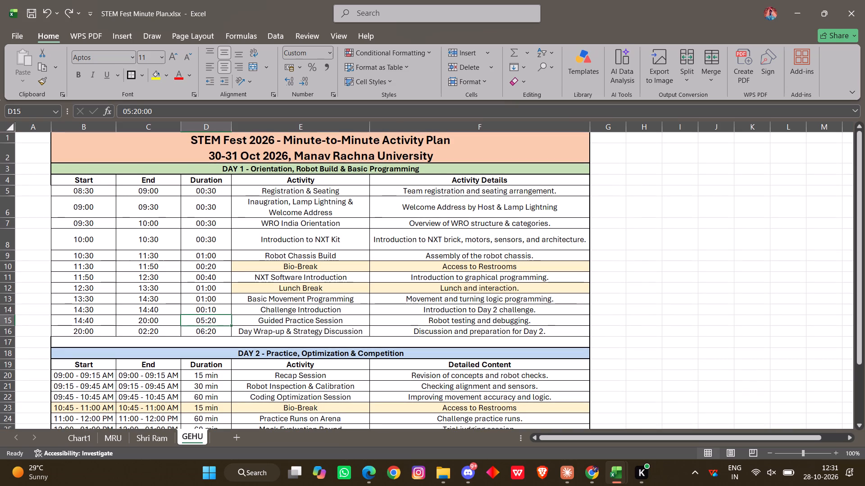
pyautogui.scroll(1, 224, 318)
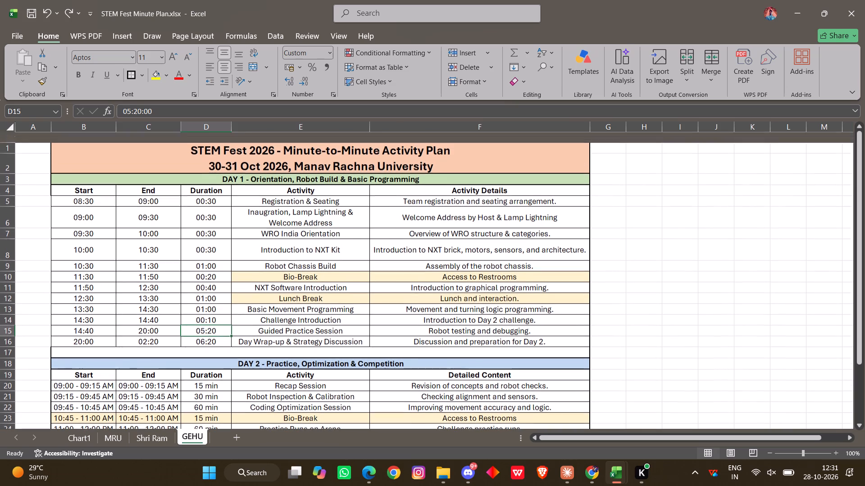
pyautogui.scroll(1, 224, 318)
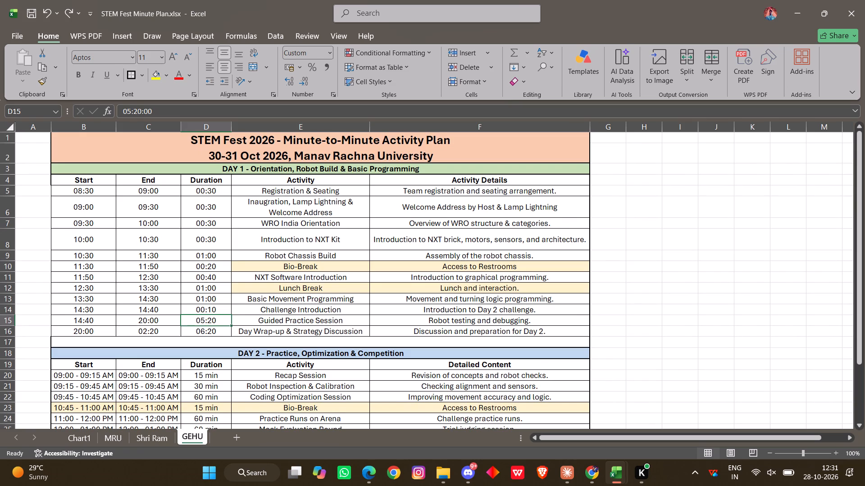
pyautogui.click(205, 296)
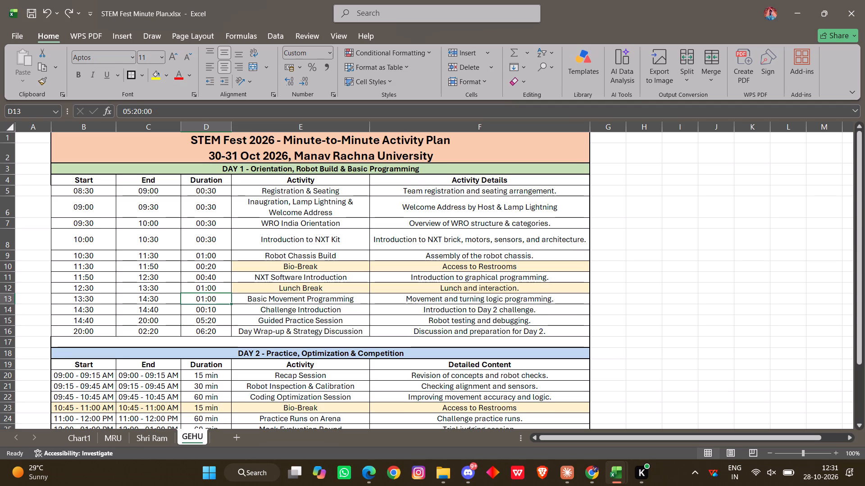
pyautogui.click(139, 115)
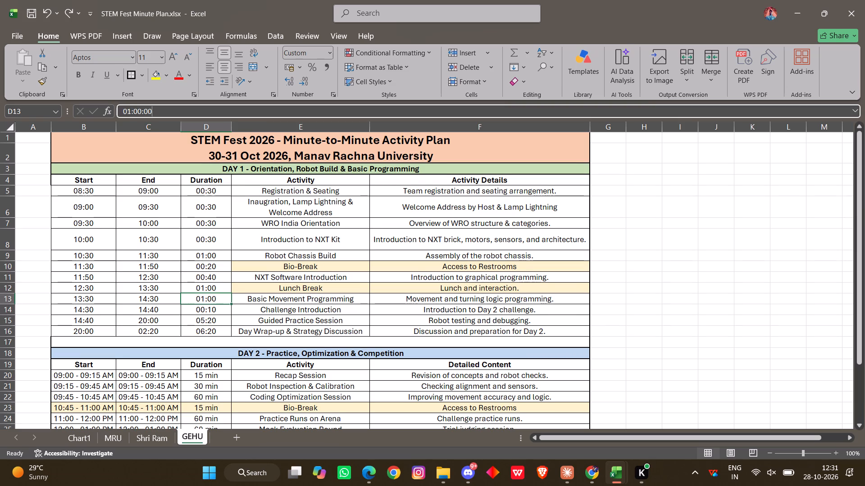
pyautogui.press('BackSpace')
pyautogui.press('4')
pyautogui.press('Left')
pyautogui.press('Left')
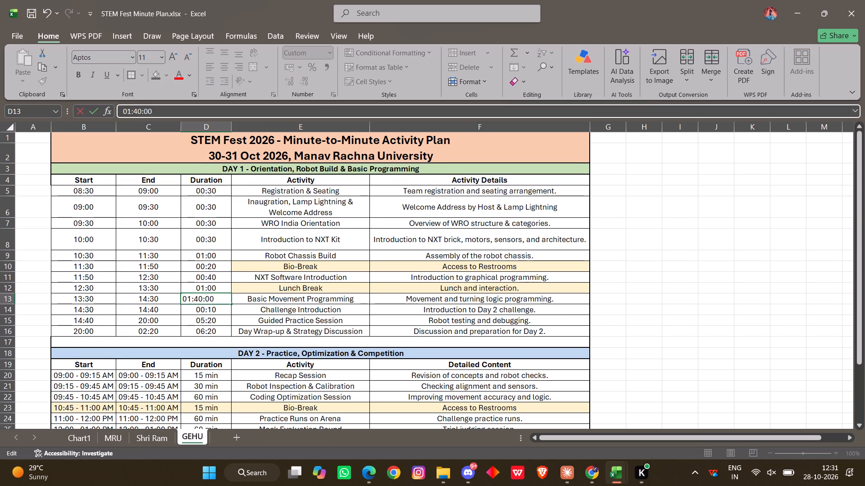
pyautogui.press('=')
pyautogui.press('BackSpace')
pyautogui.press('BackSpace')
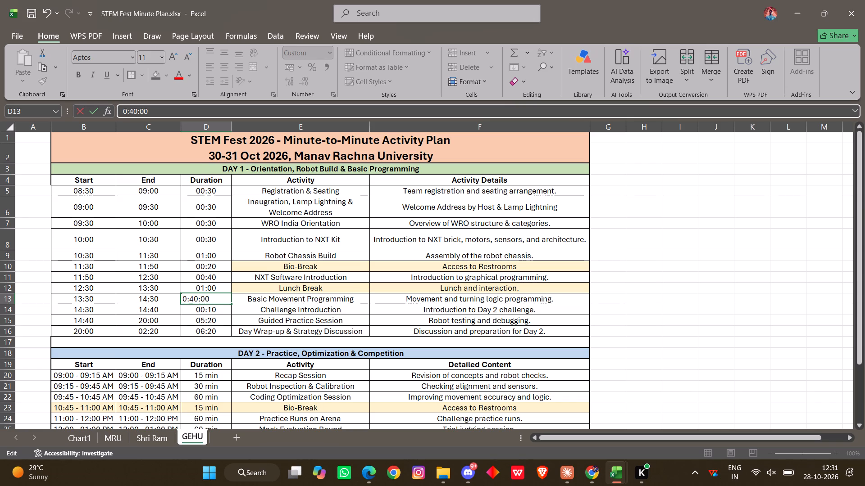
pyautogui.press('0')
pyautogui.press('Return')
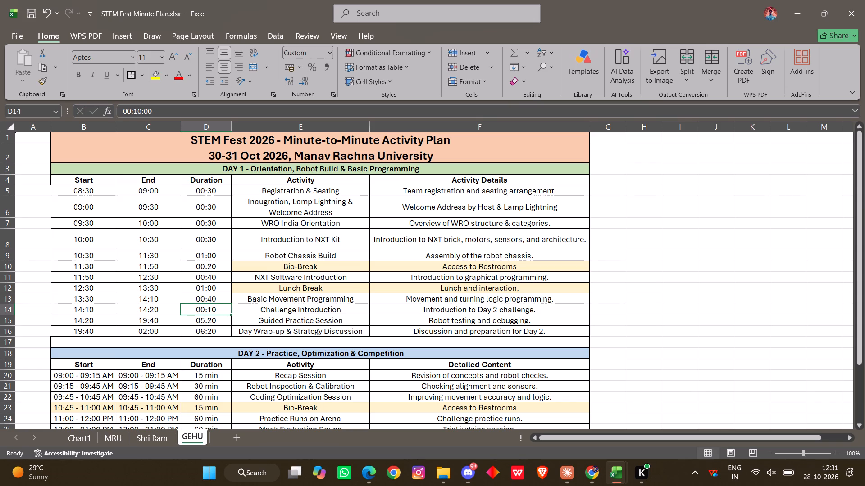
# Copy the Challenge Introduction duration into D15 and change the Guided Practice Session duration to 00:30.
pyautogui.click(204, 323)
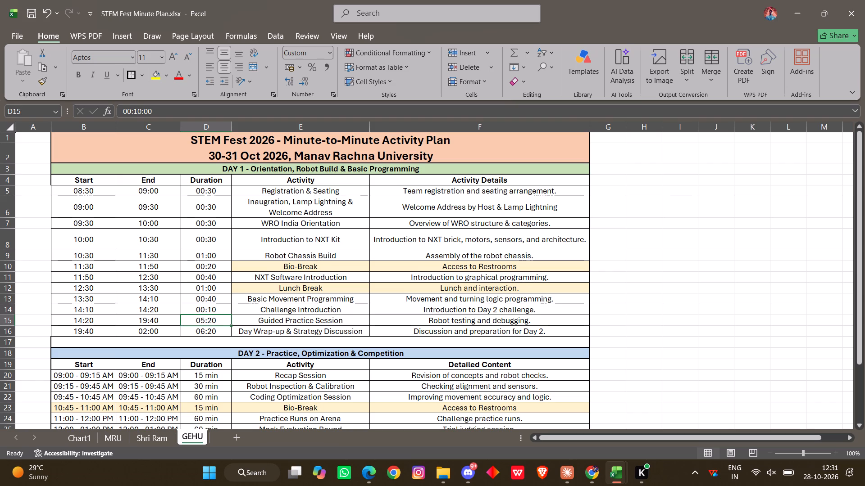
pyautogui.click(202, 314)
pyautogui.click(194, 310)
pyautogui.hotkey('ctrl', 'c')
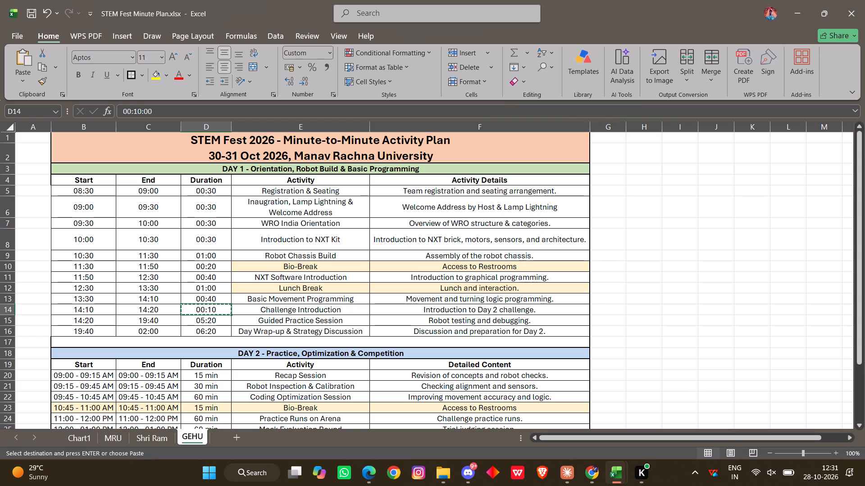
pyautogui.click(196, 316)
pyautogui.click(196, 317)
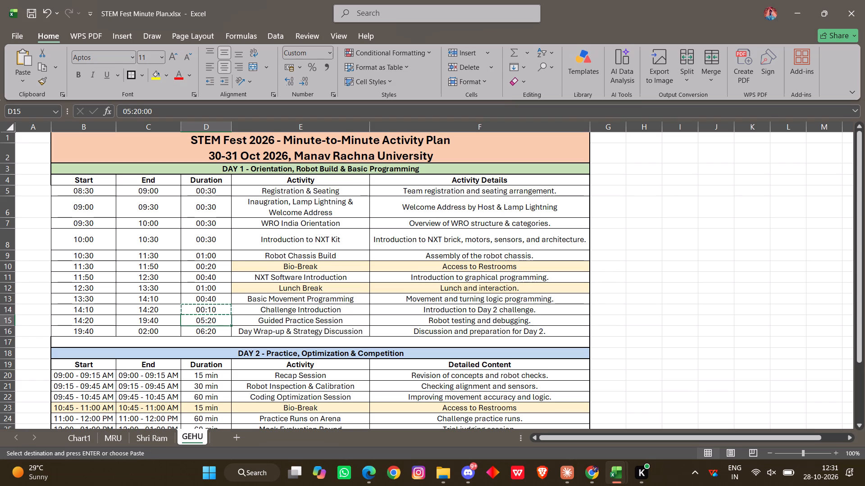
pyautogui.hotkey('ctrl', 'v')
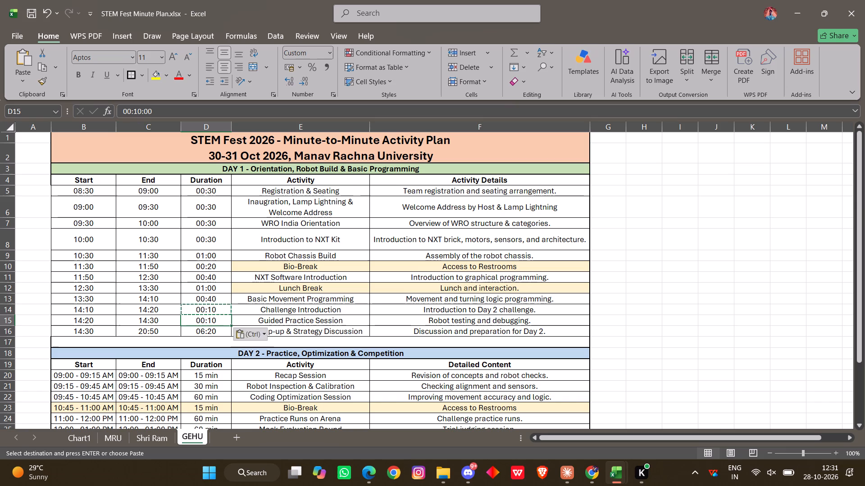
pyautogui.click(138, 116)
pyautogui.press('BackSpace')
pyautogui.press('3')
pyautogui.press('Return')
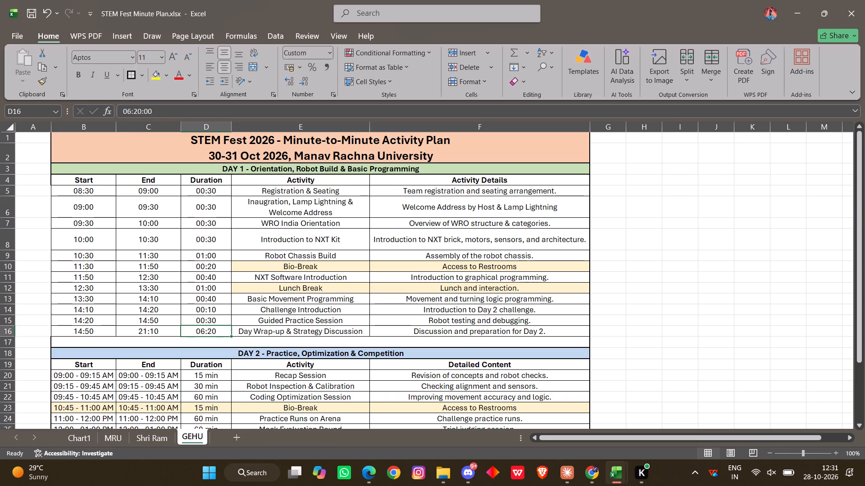
# Copy the 00:10 Challenge Introduction duration into D16 for the Day Wrap-up & Strategy Discussion.
pyautogui.click(213, 311)
pyautogui.hotkey('ctrl', 'c')
pyautogui.click(207, 334)
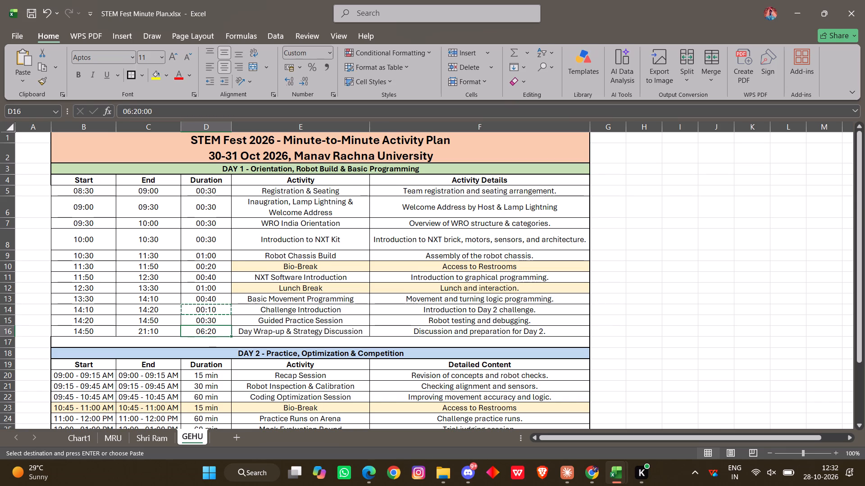
pyautogui.hotkey('ctrl', 'v')
pyautogui.click(166, 337)
pyautogui.scroll(1, 166, 337)
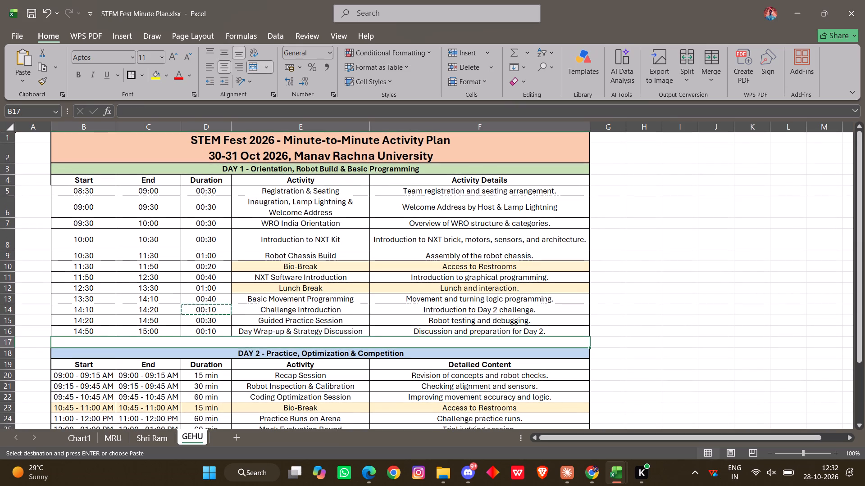
pyautogui.press('Escape')
pyautogui.scroll(1, 338, 330)
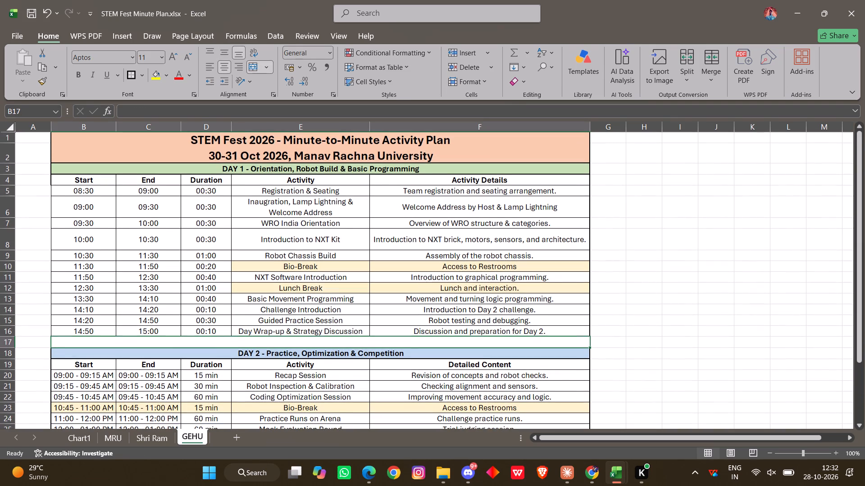
pyautogui.click(647, 285)
pyautogui.scroll(1, 647, 285)
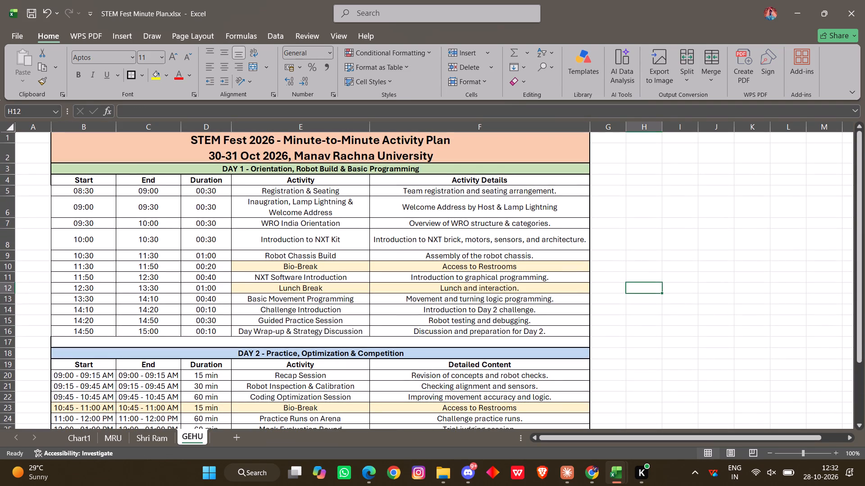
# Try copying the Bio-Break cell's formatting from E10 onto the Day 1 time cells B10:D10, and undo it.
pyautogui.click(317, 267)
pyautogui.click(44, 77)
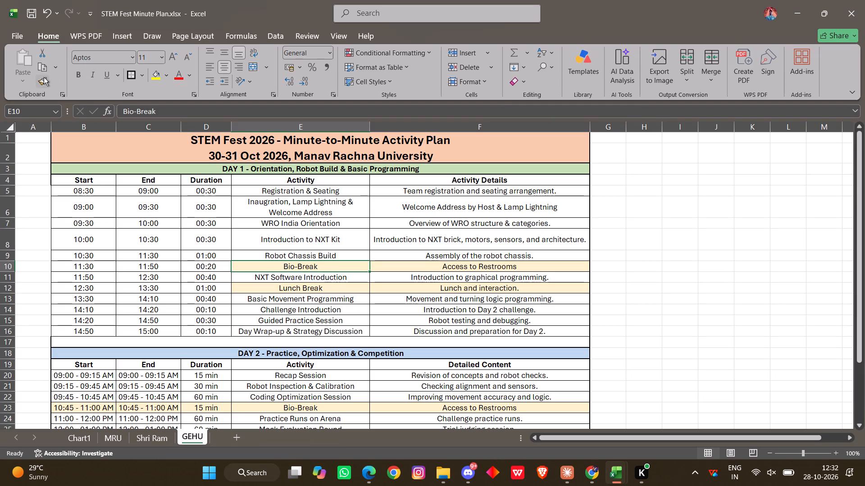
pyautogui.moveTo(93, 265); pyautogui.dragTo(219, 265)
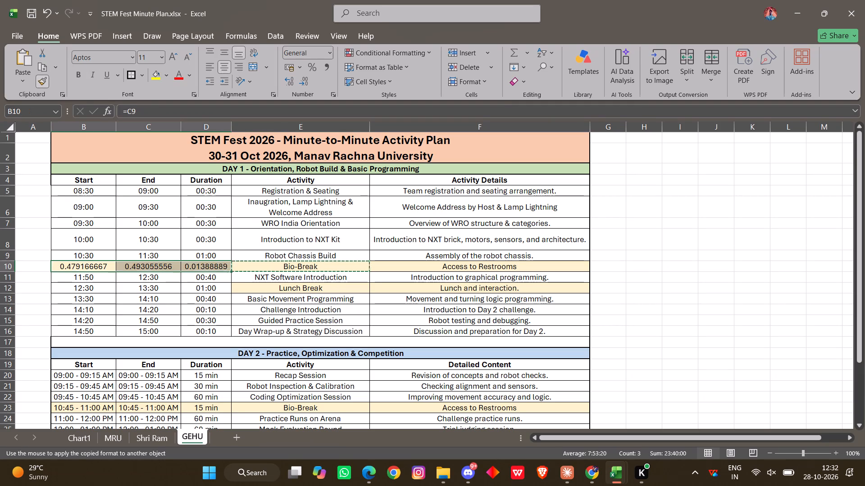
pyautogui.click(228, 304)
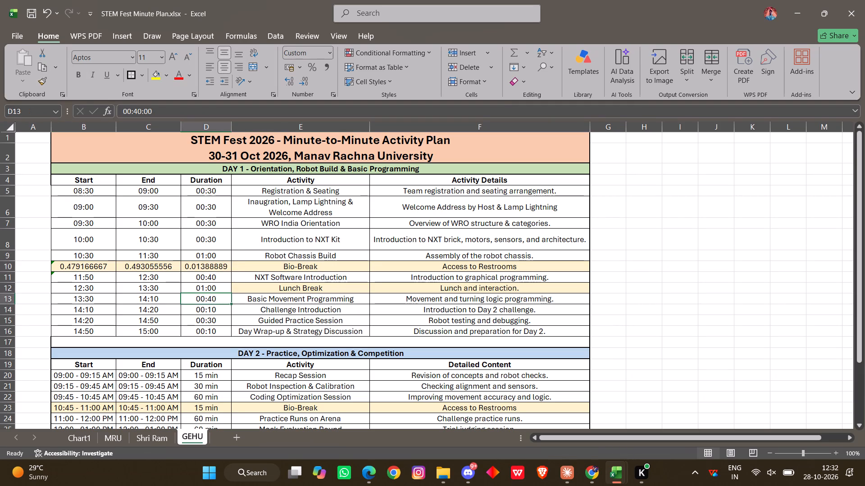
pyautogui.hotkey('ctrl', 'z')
# Fill the Day 1 Bio-Break time cells B10:D10 with the same light gold as the rest of that row.
pyautogui.click(264, 267)
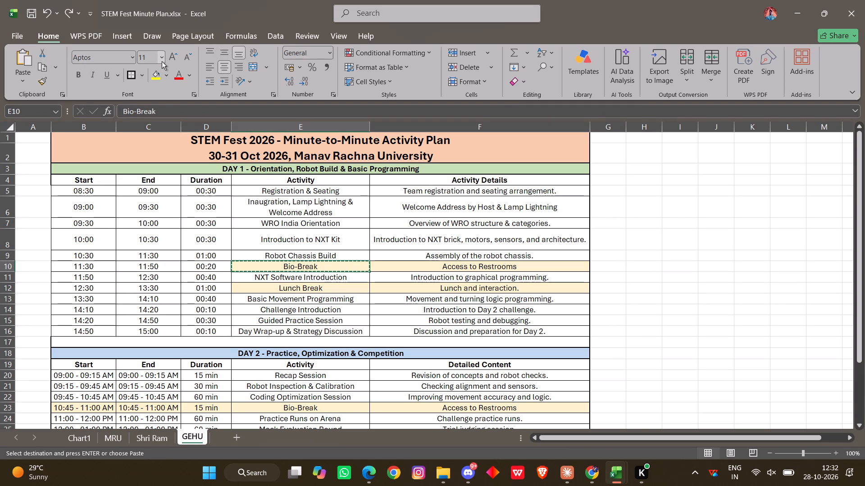
pyautogui.click(168, 78)
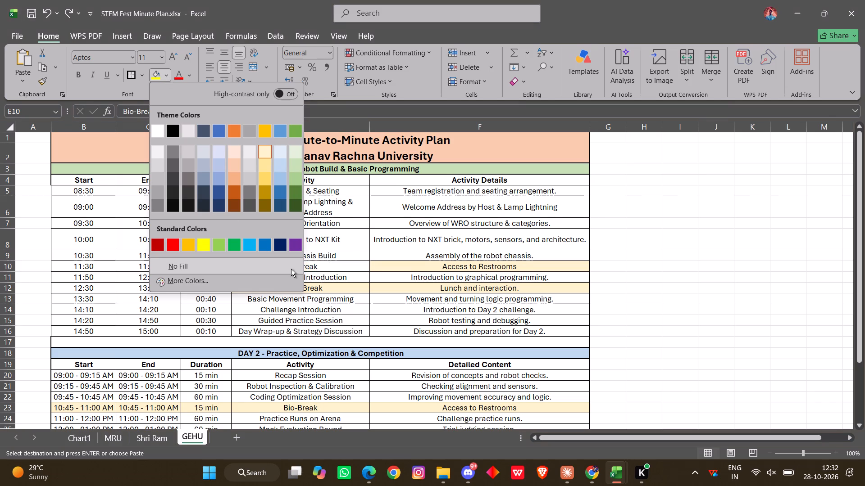
pyautogui.click(91, 270)
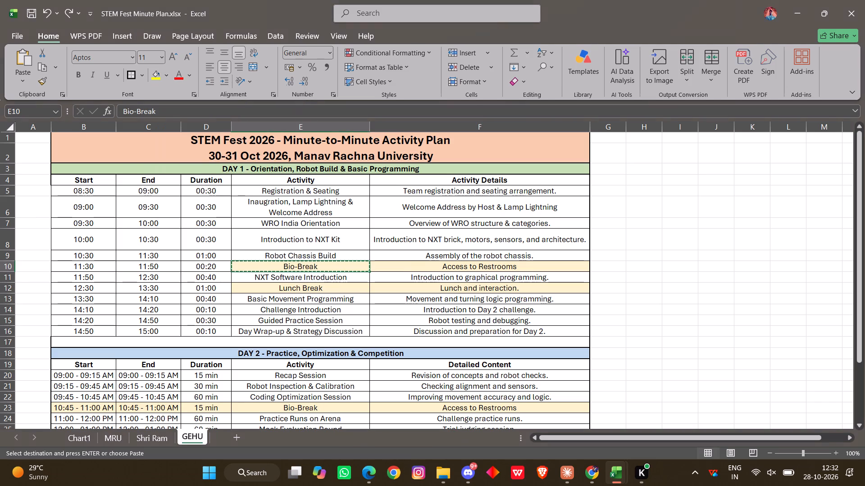
pyautogui.moveTo(100, 267); pyautogui.dragTo(206, 265)
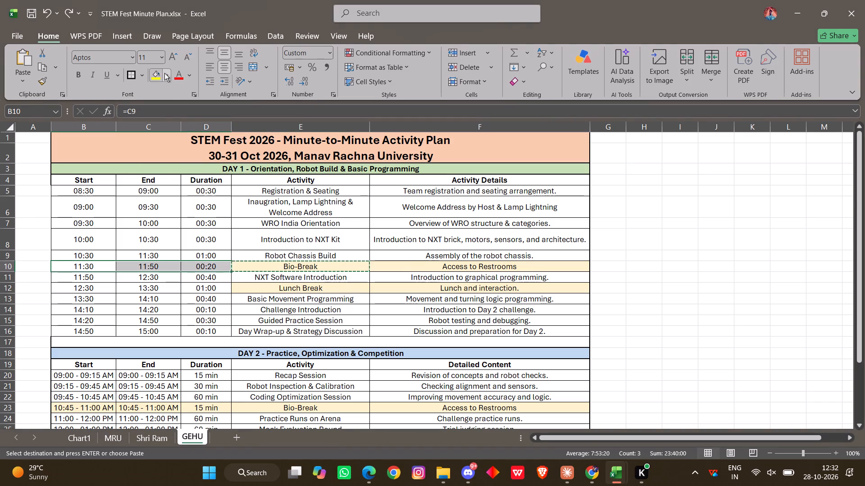
pyautogui.click(164, 73)
pyautogui.click(235, 147)
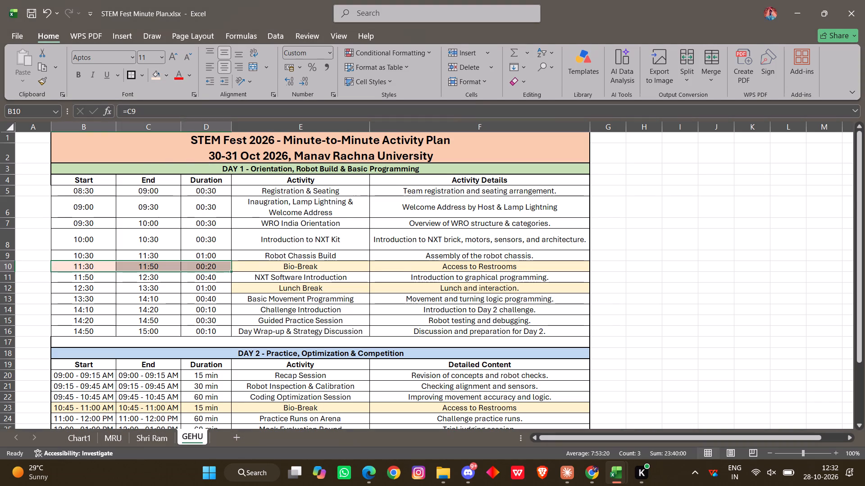
pyautogui.moveTo(168, 77); pyautogui.dragTo(261, 150)
pyautogui.click(261, 150)
pyautogui.click(283, 265)
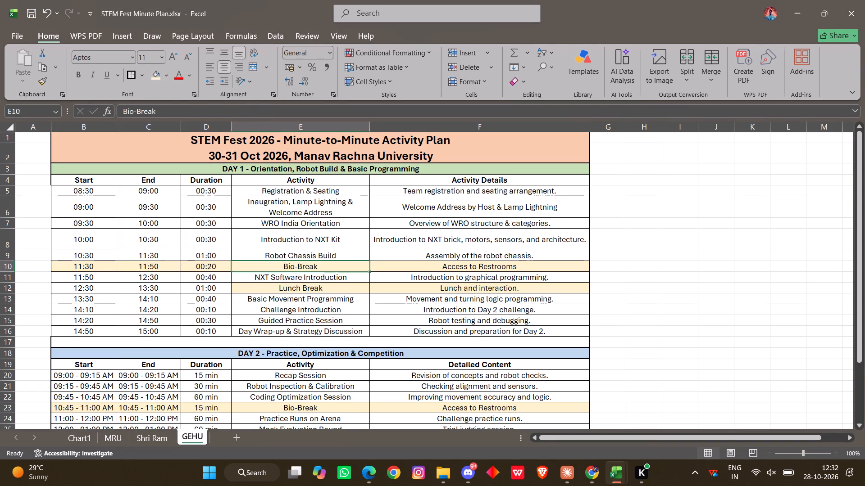
# Apply the same light gold fill to the Day 1 Lunch Break time cells B12:D12.
pyautogui.moveTo(228, 291); pyautogui.dragTo(89, 292)
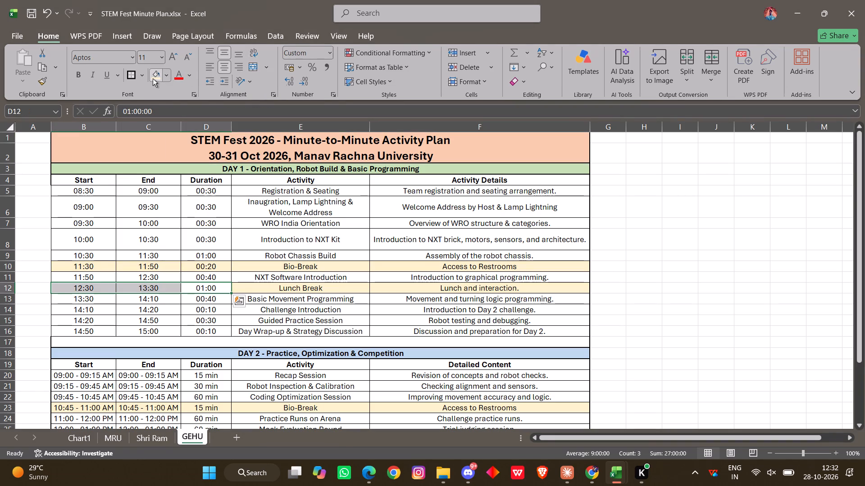
pyautogui.click(153, 78)
pyautogui.click(249, 258)
# Review the Day 1 and Day 2 tables, comparing their time and duration columns.
pyautogui.scroll(1, 291, 297)
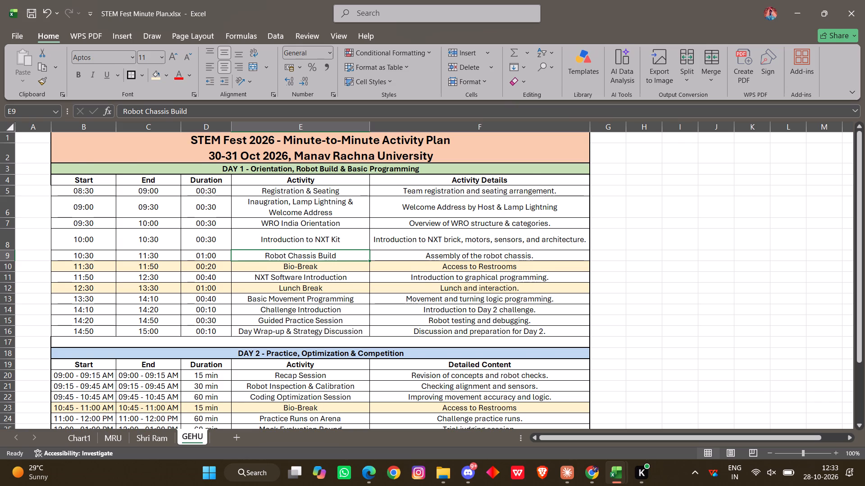
pyautogui.scroll(-1, 504, 275)
pyautogui.scroll(-1, 425, 253)
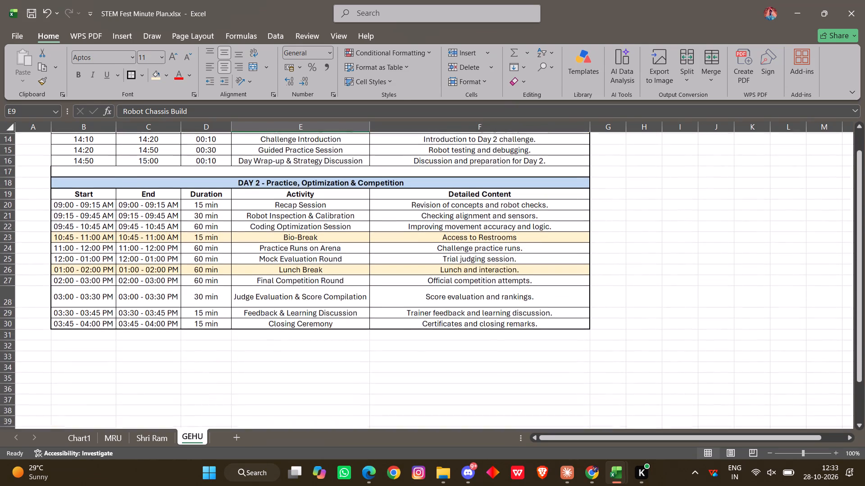
pyautogui.scroll(2, 429, 279)
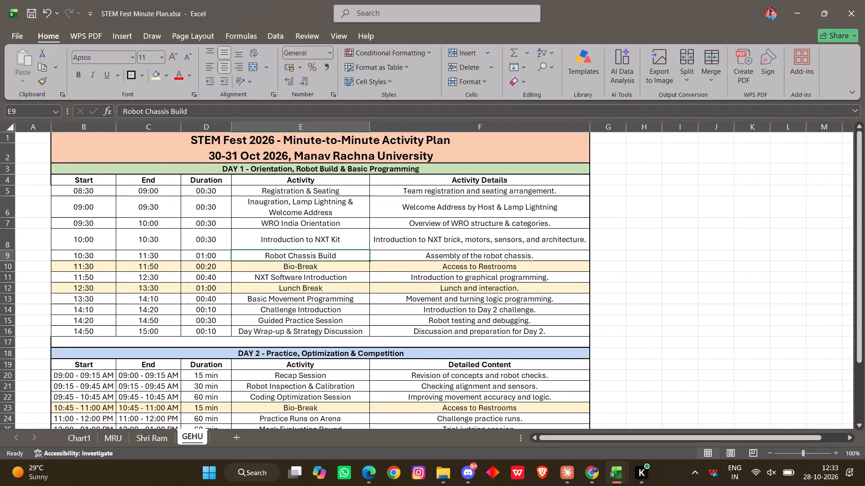
pyautogui.scroll(-1, 429, 279)
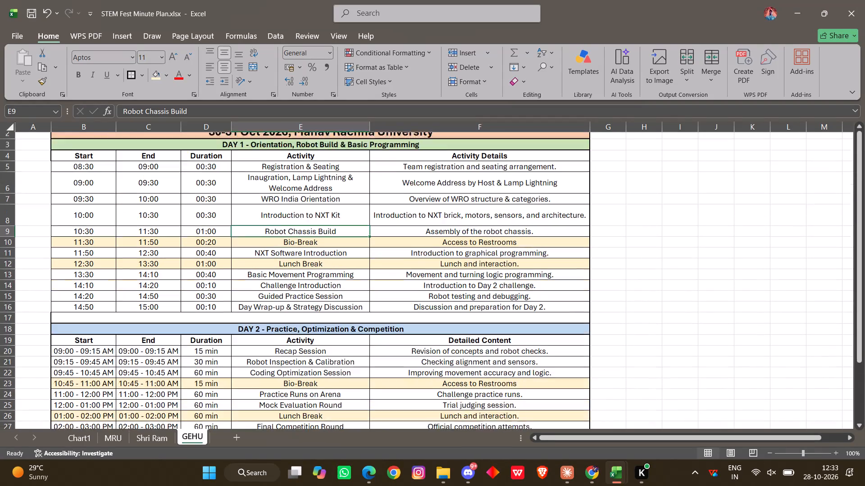
pyautogui.scroll(-1, 429, 279)
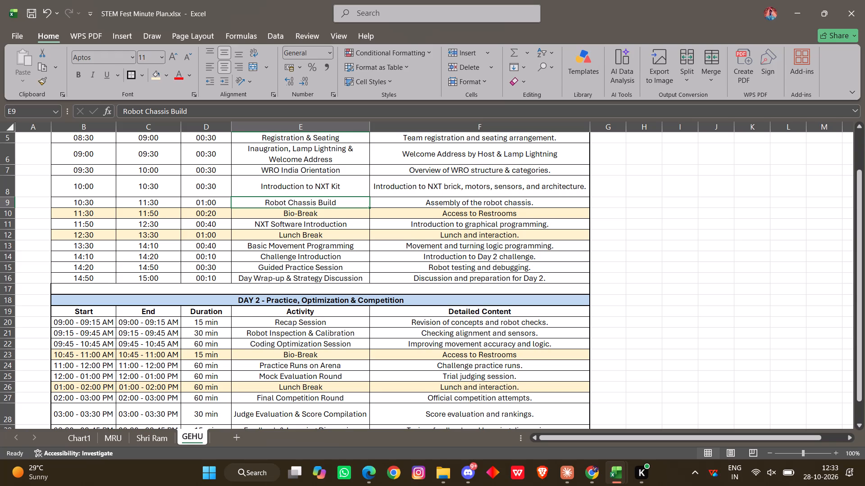
pyautogui.scroll(2, 440, 317)
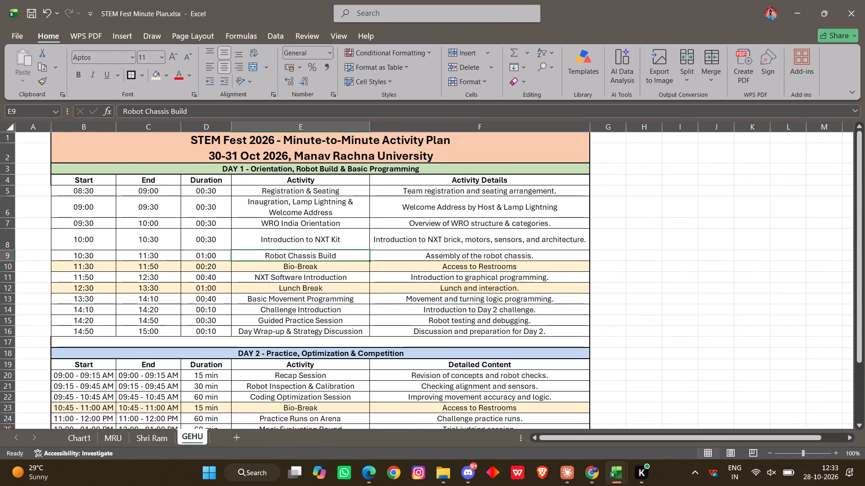
pyautogui.scroll(2, 440, 317)
pyautogui.scroll(-1, 440, 317)
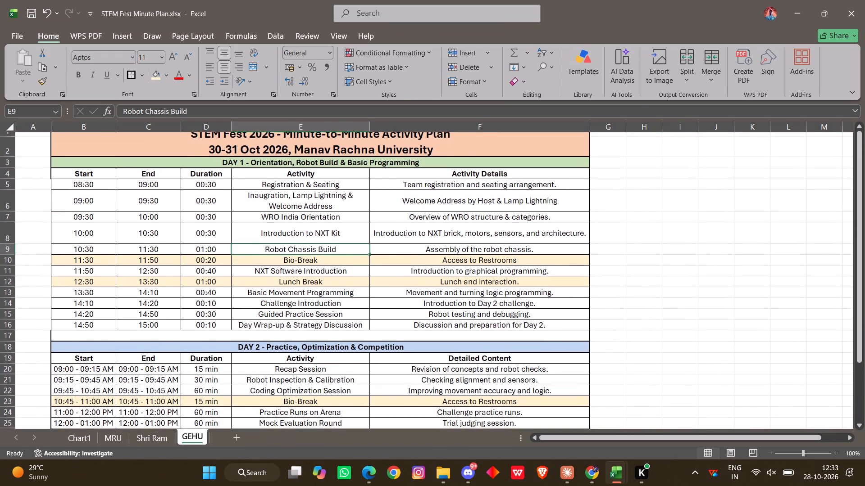
pyautogui.scroll(-2, 440, 317)
pyautogui.scroll(1, 440, 317)
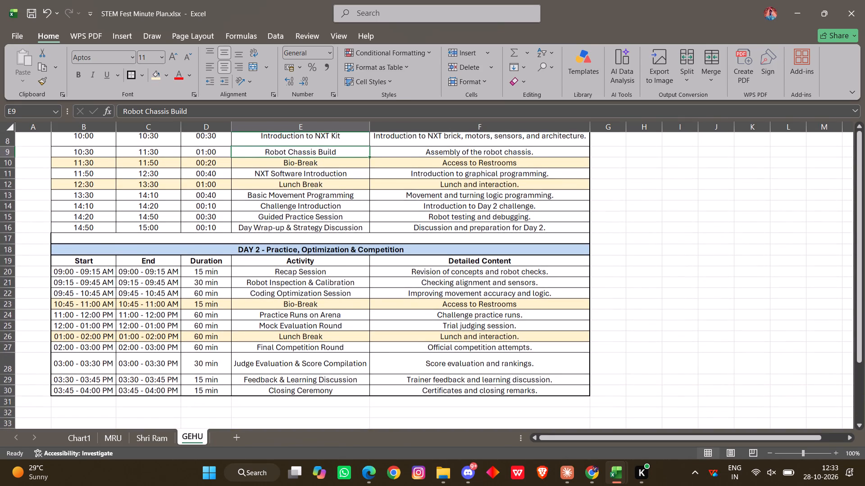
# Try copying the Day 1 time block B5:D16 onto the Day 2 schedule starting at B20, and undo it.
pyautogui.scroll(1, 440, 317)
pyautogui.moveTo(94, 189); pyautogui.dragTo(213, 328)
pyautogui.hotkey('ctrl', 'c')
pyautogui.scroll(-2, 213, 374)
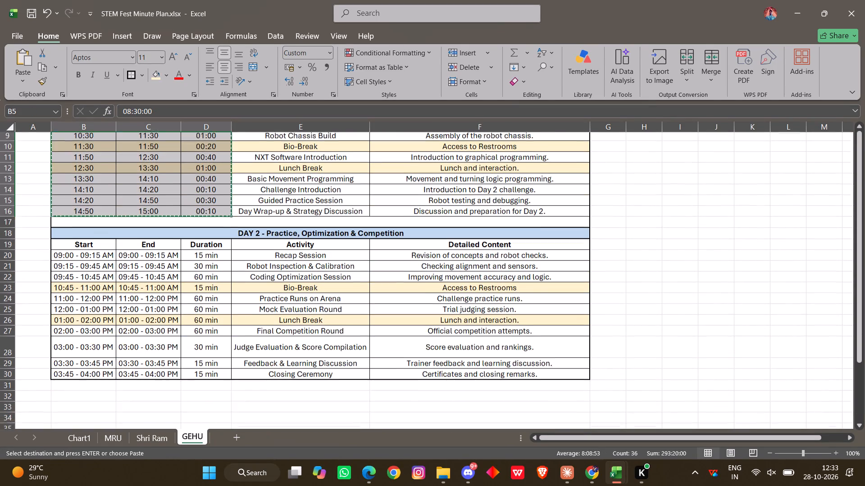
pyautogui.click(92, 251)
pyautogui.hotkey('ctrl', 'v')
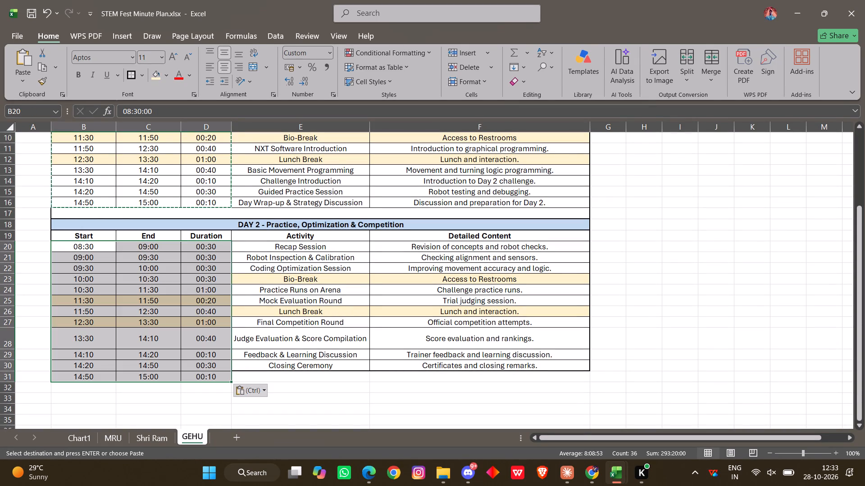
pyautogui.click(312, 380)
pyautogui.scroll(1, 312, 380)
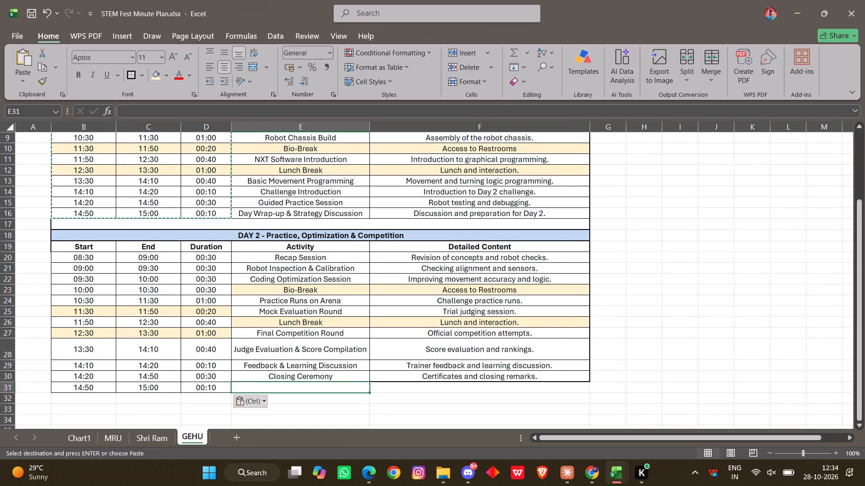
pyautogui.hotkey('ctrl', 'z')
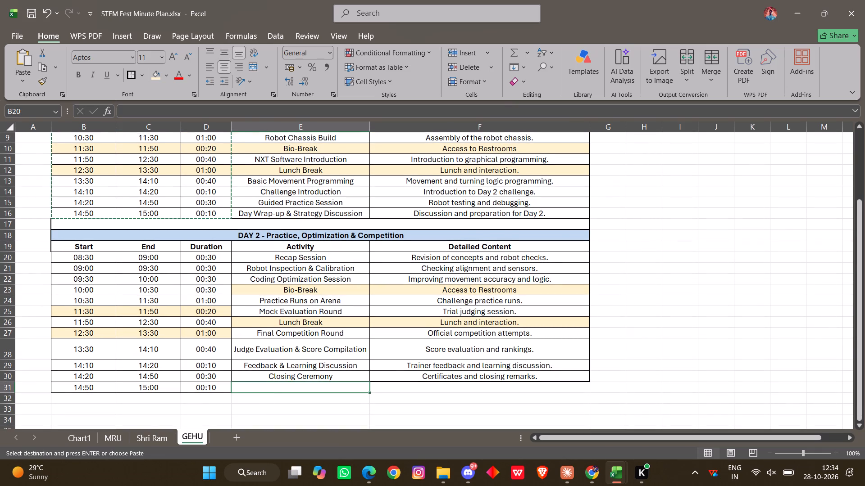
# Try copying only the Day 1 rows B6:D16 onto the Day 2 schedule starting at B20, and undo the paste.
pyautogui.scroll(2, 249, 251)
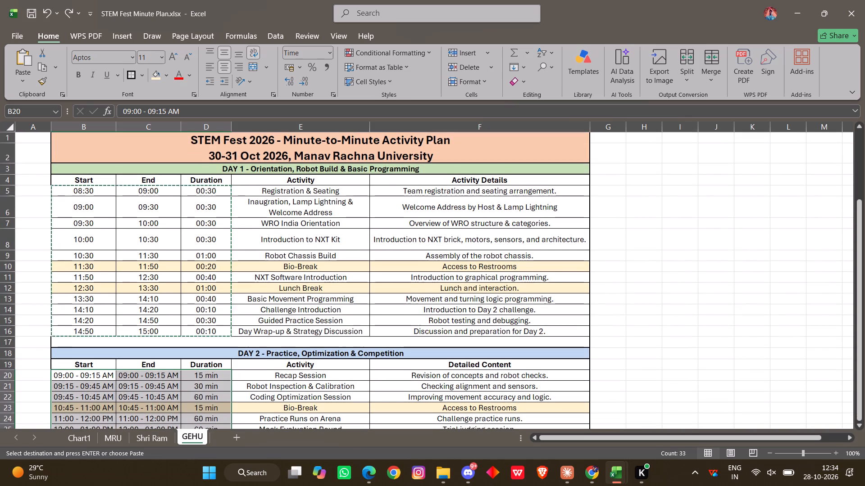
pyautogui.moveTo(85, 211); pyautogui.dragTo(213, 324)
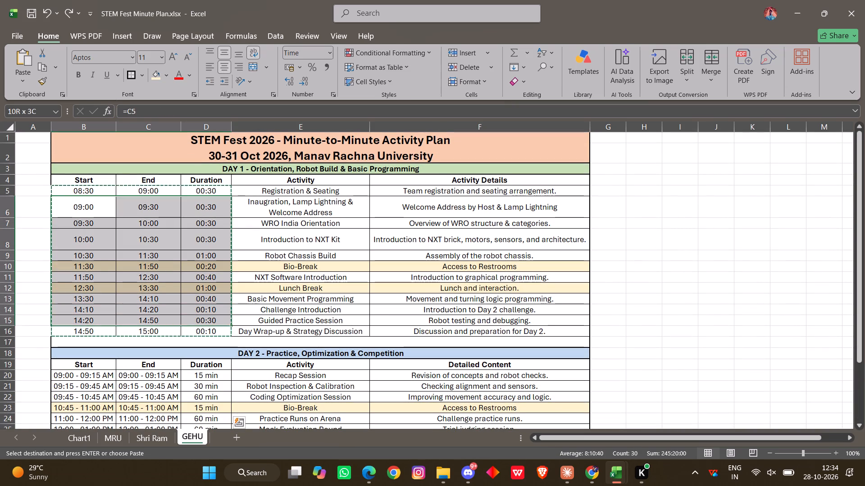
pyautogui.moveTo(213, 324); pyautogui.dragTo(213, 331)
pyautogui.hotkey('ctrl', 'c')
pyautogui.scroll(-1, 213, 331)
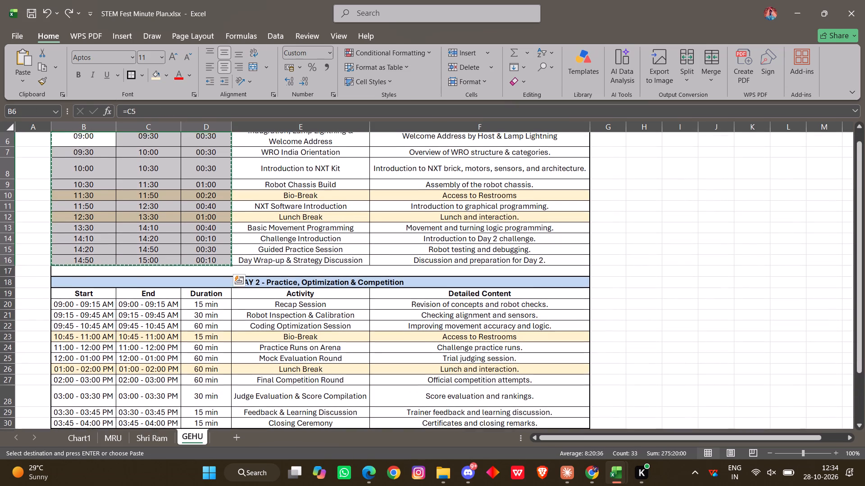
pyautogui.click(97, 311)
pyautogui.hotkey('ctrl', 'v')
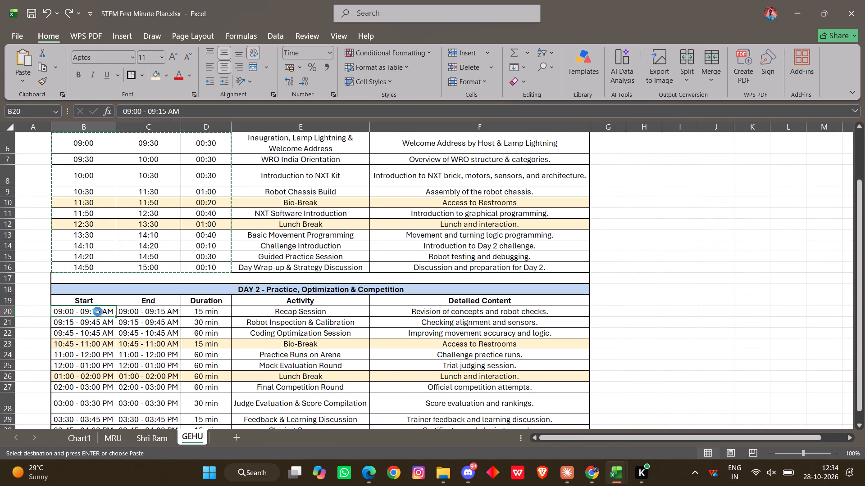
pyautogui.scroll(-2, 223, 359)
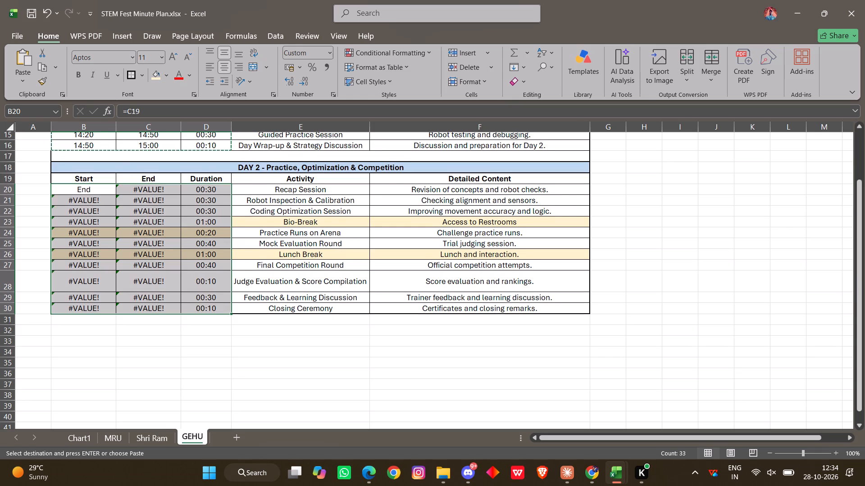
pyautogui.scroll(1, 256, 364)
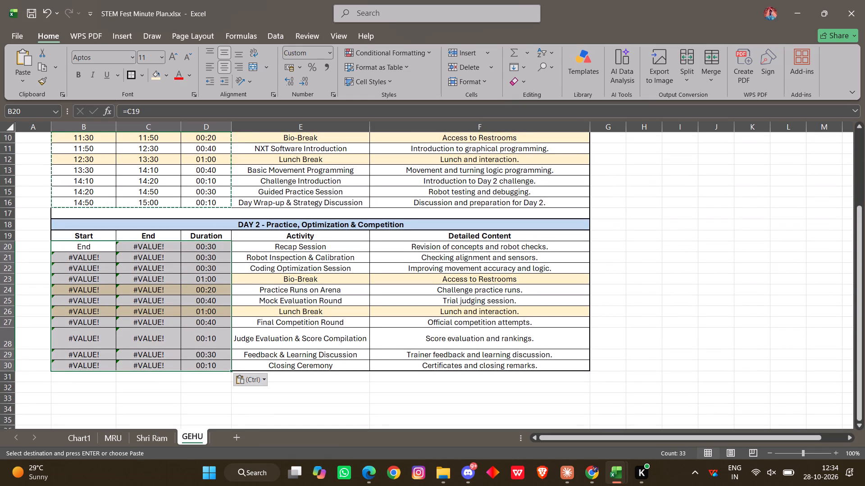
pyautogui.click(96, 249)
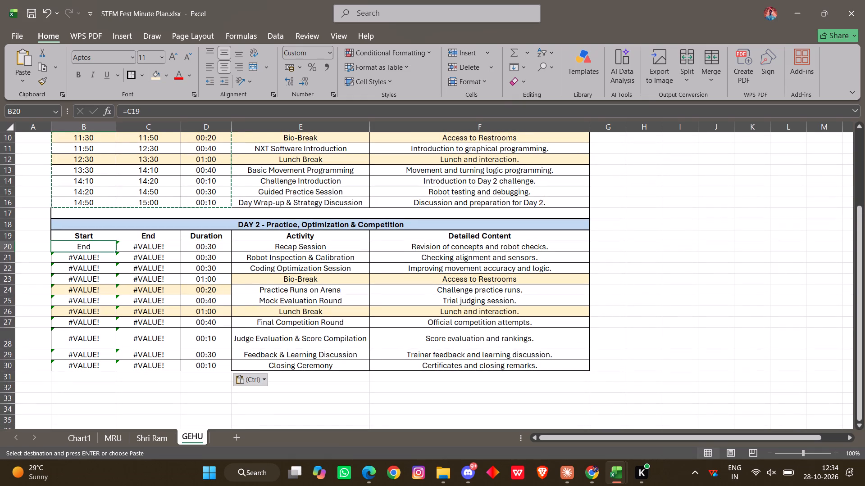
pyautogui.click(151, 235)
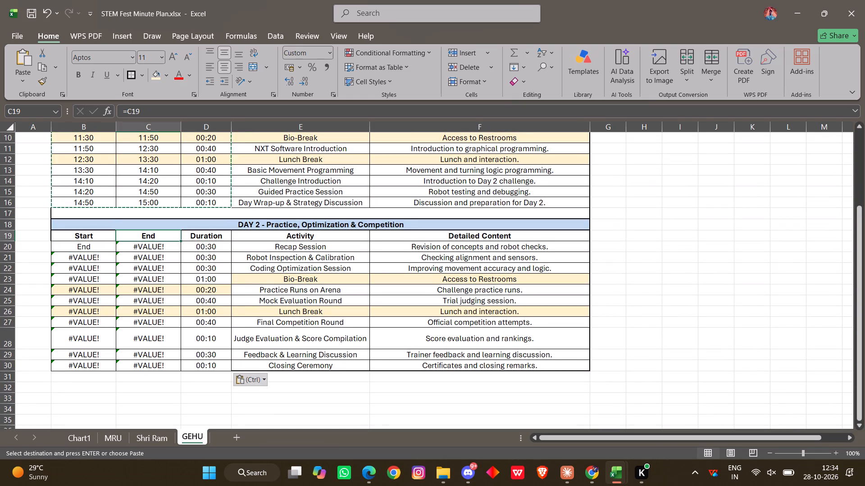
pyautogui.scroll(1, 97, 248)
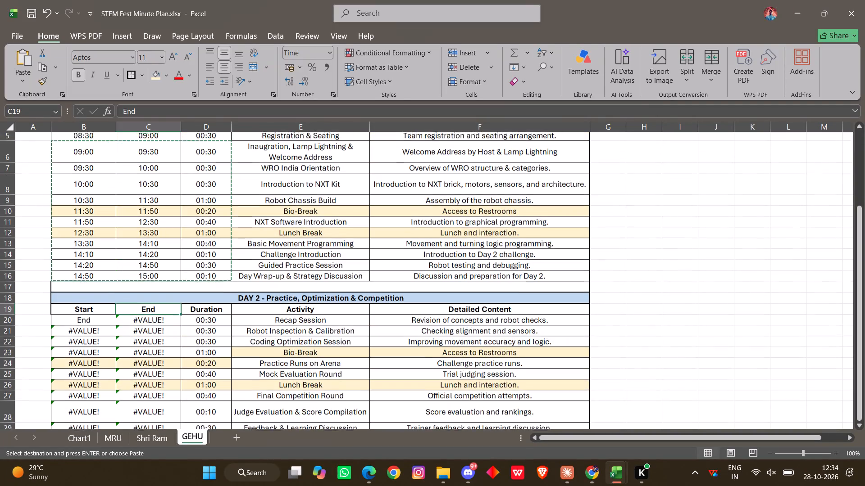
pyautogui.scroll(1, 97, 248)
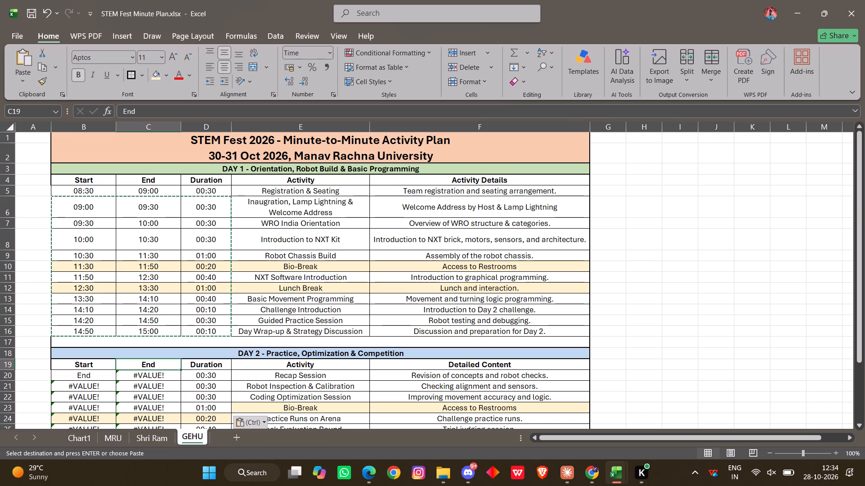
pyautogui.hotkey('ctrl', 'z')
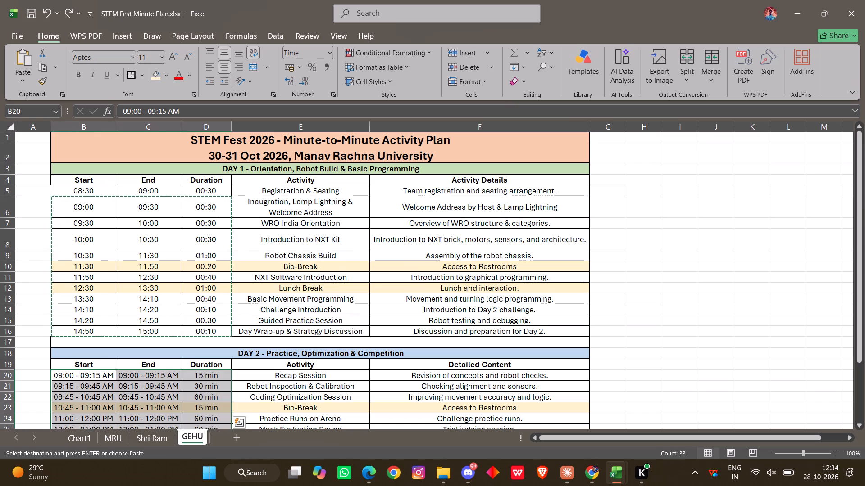
# Copy the full Day 1 Start, End and Duration block B5:D16 into the Day 2 schedule starting at B20.
pyautogui.scroll(-1, 145, 285)
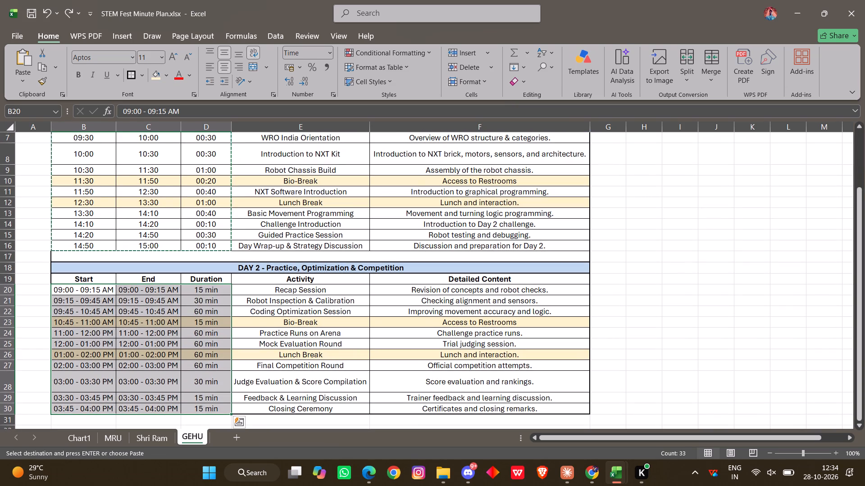
pyautogui.scroll(2, 145, 285)
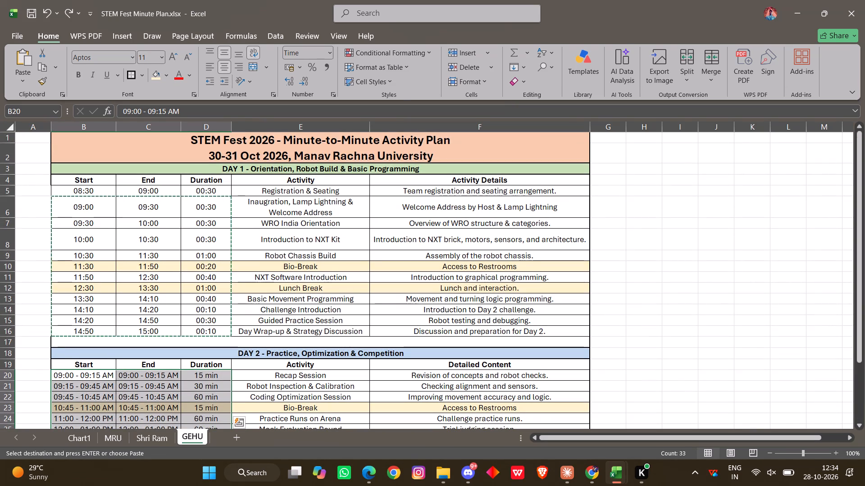
pyautogui.moveTo(83, 190); pyautogui.dragTo(212, 328)
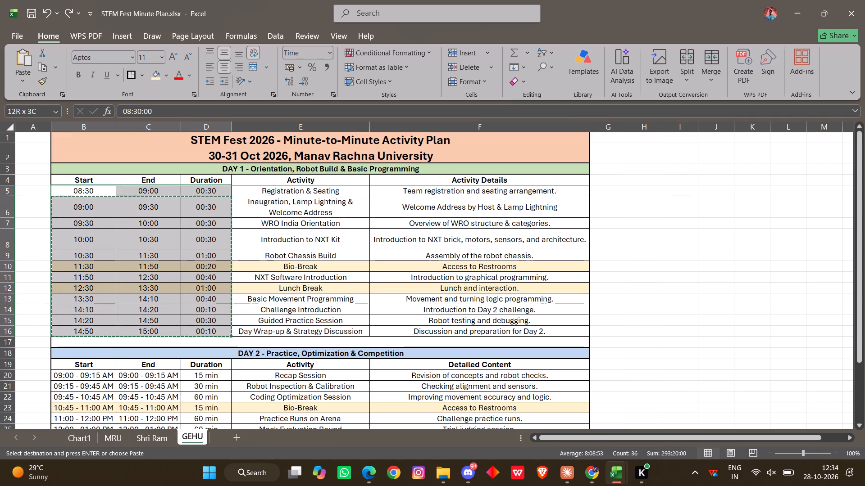
pyautogui.hotkey('ctrl', 'c')
pyautogui.keyDown('ctrl'); pyautogui.scroll(-1, 212, 328); pyautogui.keyUp('ctrl')
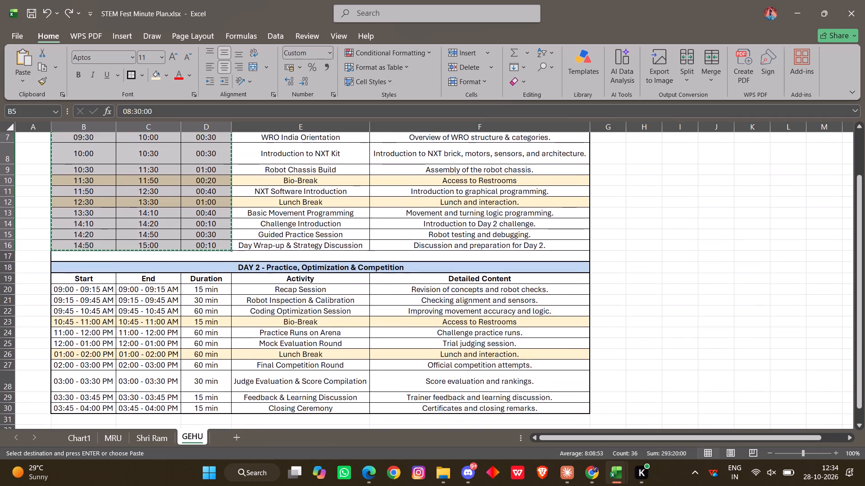
pyautogui.click(67, 289)
pyautogui.hotkey('ctrl', 'v')
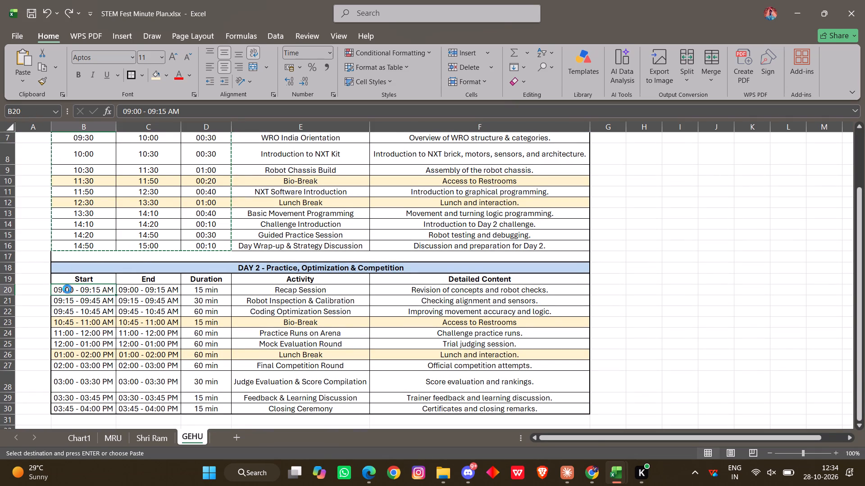
# Delete the surplus row 31 of pasted times below the Day 2 Closing Ceremony row.
pyautogui.scroll(-1, 191, 394)
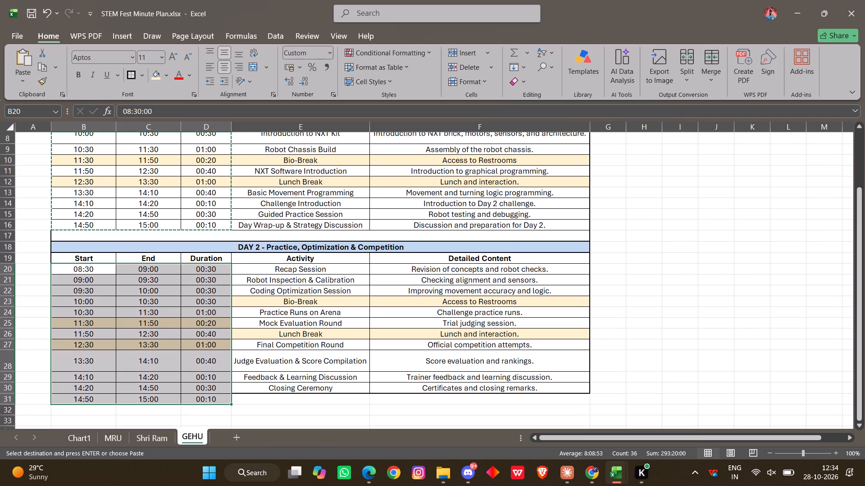
pyautogui.scroll(-1, 191, 394)
pyautogui.click(5, 409)
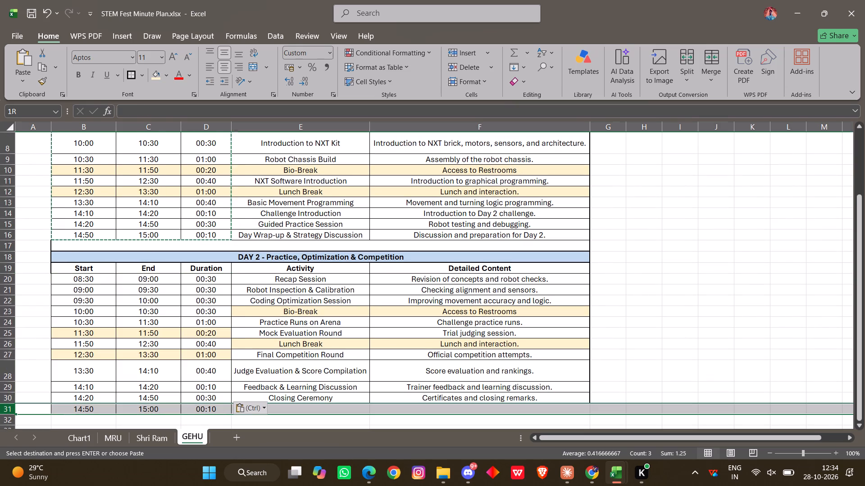
pyautogui.rightClick(5, 409)
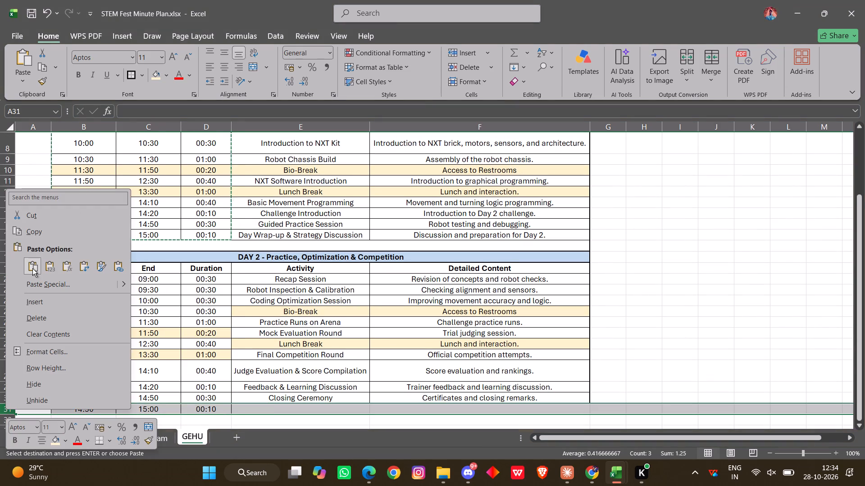
pyautogui.click(33, 319)
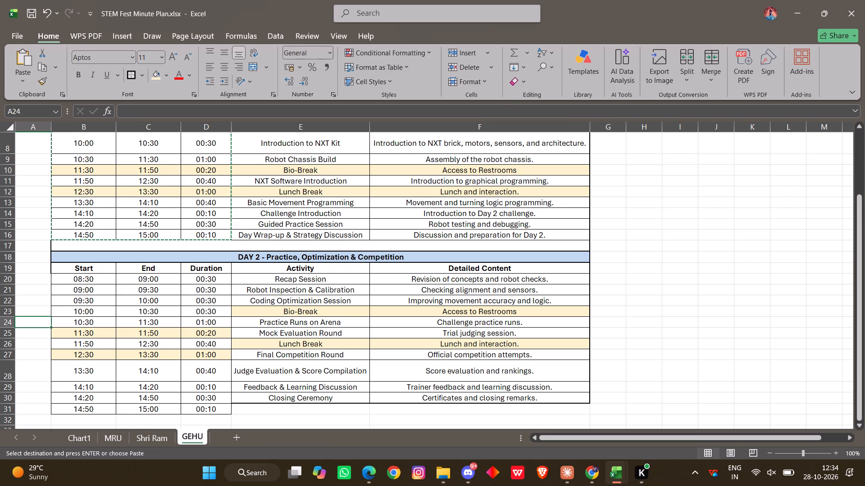
pyautogui.click(6, 410)
pyautogui.rightClick(6, 410)
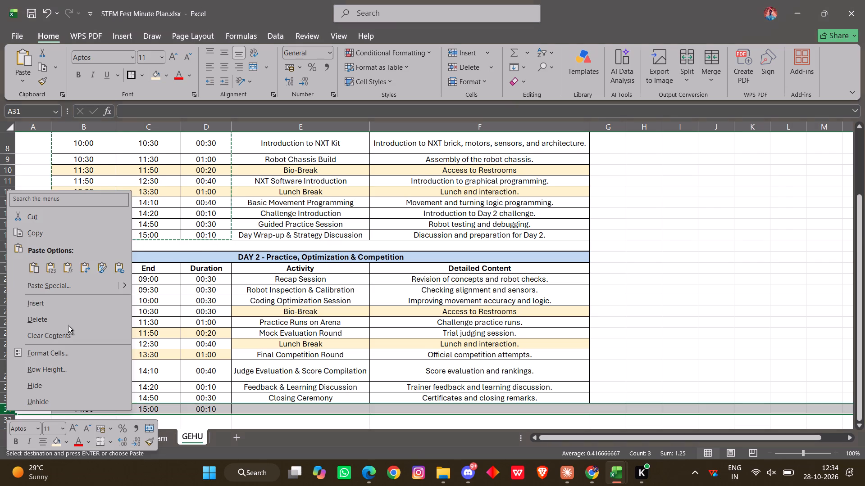
pyautogui.click(38, 316)
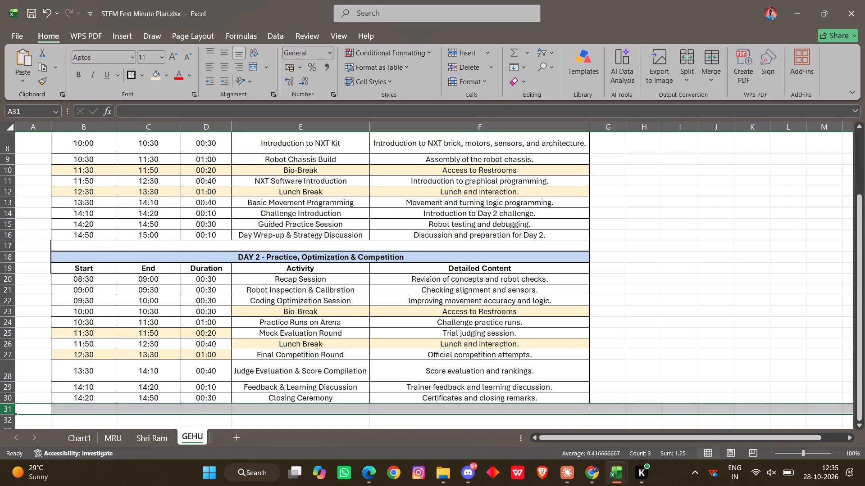
# Set the Start time of the Day 2 Recap Session in B20 to 09:00.
pyautogui.click(96, 282)
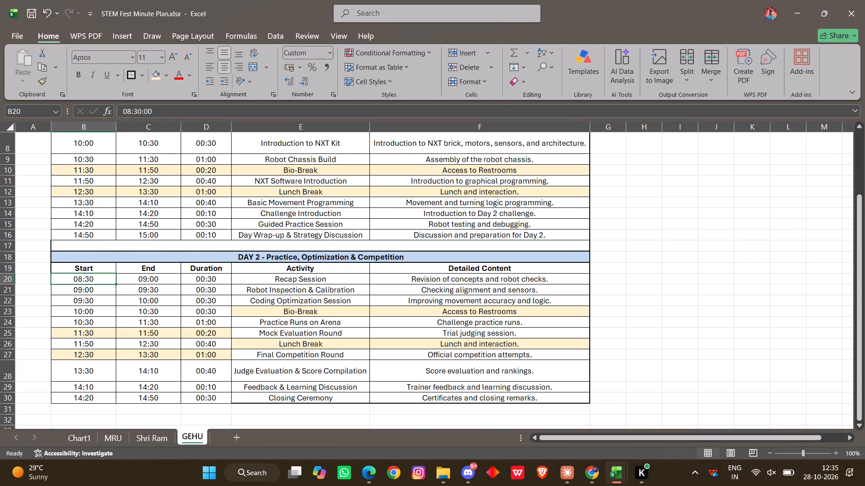
pyautogui.click(131, 112)
pyautogui.press('BackSpace')
pyautogui.press('9')
pyautogui.press('Right')
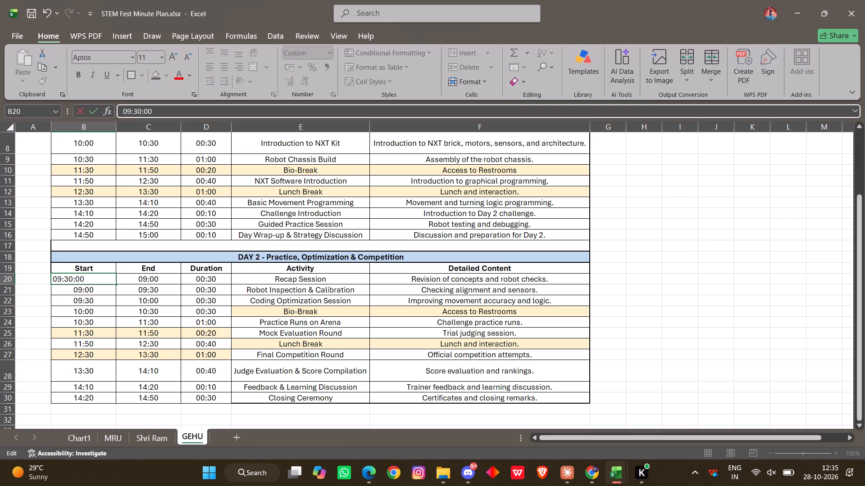
pyautogui.press('Right')
pyautogui.press('Right')
pyautogui.press('Left')
pyautogui.press('BackSpace')
pyautogui.press('0')
pyautogui.press('Return')
# Fill the Start, End and Duration cells of the Day 2 Bio-Break and Lunch Break rows with the light yellow break colour.
pyautogui.scroll(-1, 203, 310)
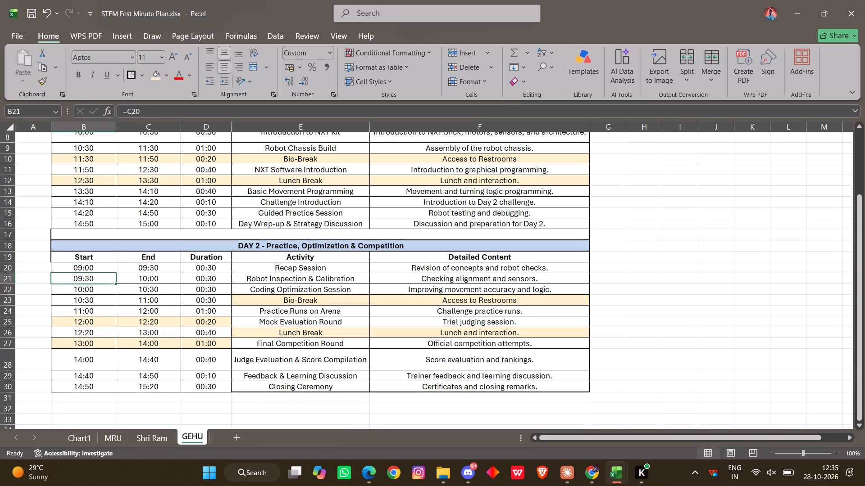
pyautogui.scroll(-1, 203, 310)
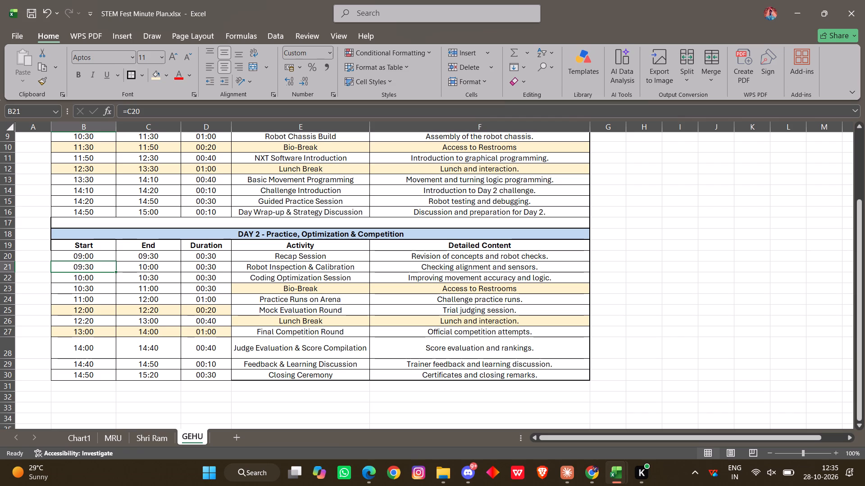
pyautogui.moveTo(212, 310); pyautogui.dragTo(94, 315)
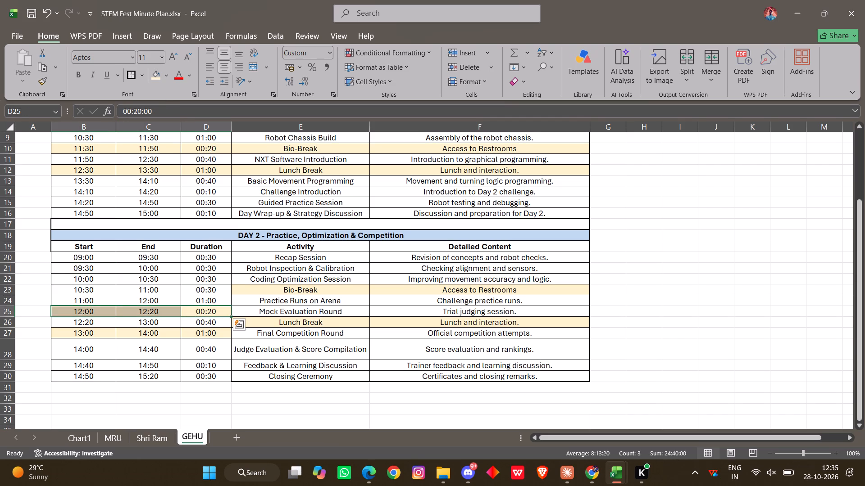
pyautogui.moveTo(203, 288); pyautogui.dragTo(96, 286)
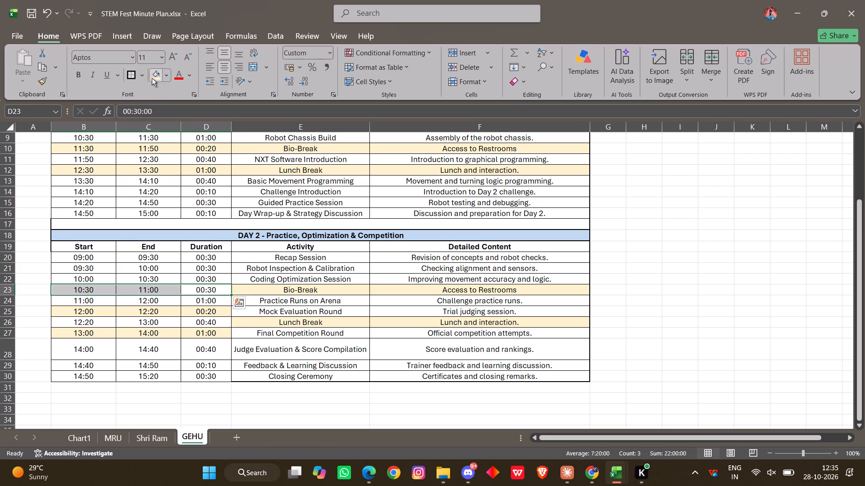
pyautogui.click(152, 77)
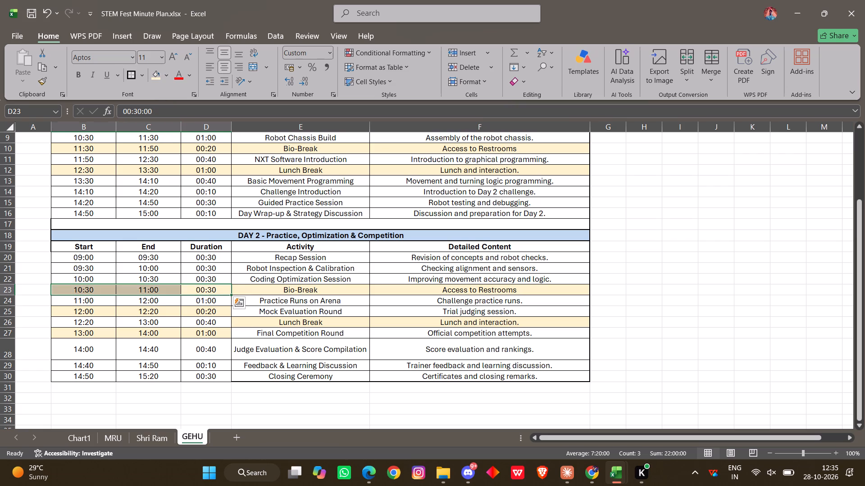
pyautogui.moveTo(212, 320); pyautogui.dragTo(104, 323)
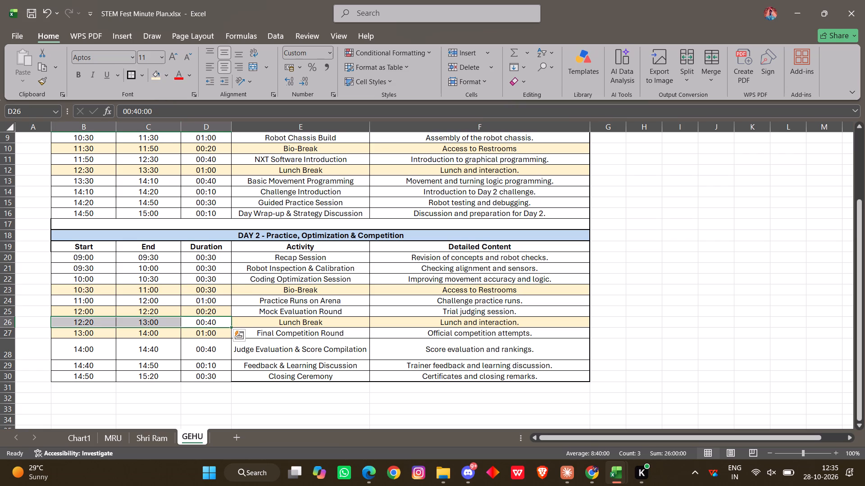
pyautogui.click(151, 72)
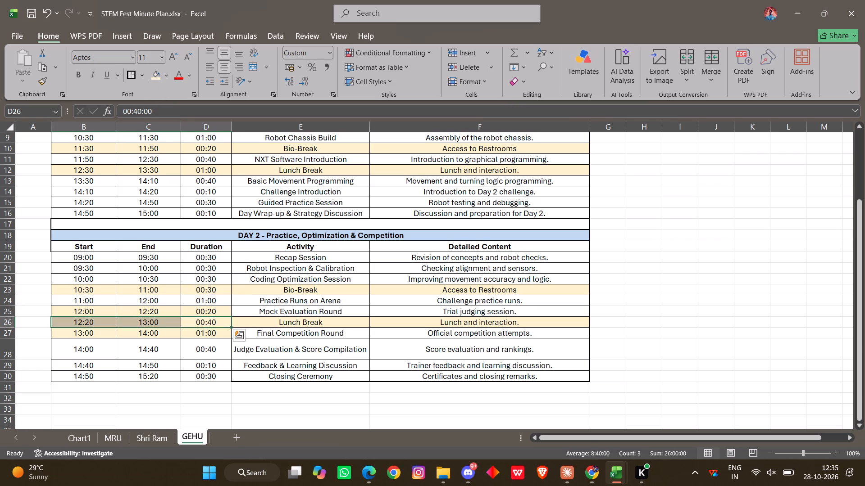
# Fill the time cells of the Day 2 Mock Evaluation Round and Final Competition Round rows, B25:D25 and B27:D27, with white.
pyautogui.moveTo(218, 314); pyautogui.dragTo(100, 312)
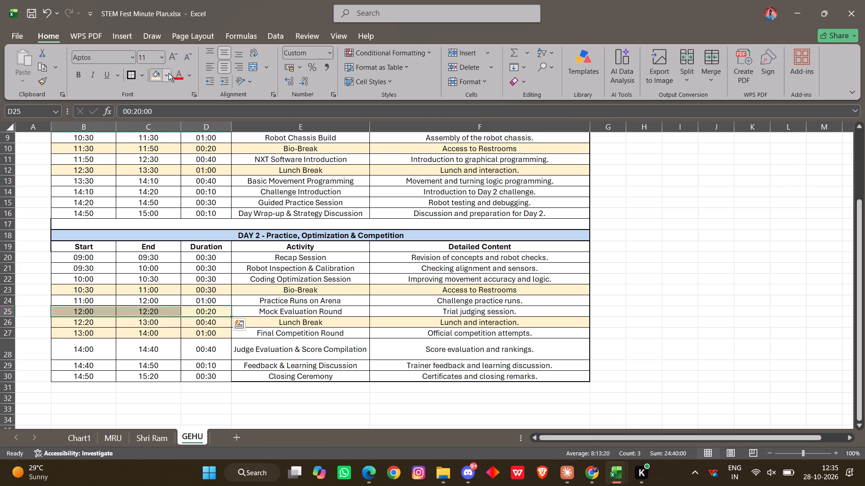
pyautogui.click(168, 74)
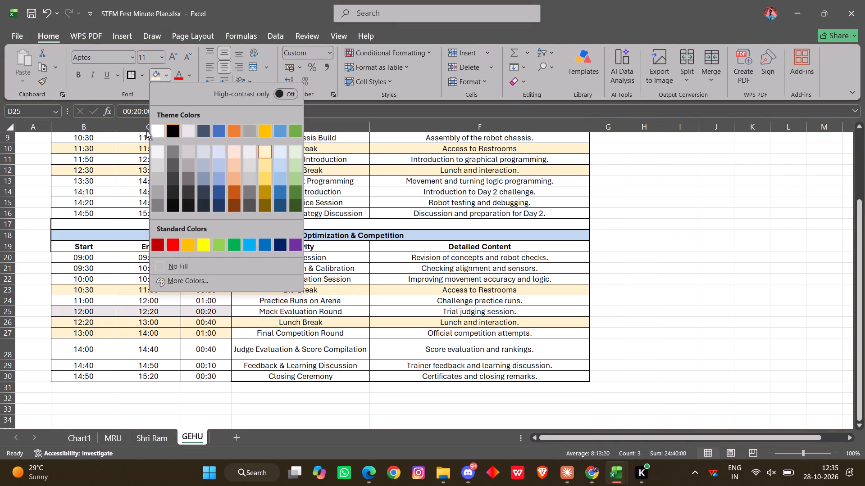
pyautogui.click(156, 131)
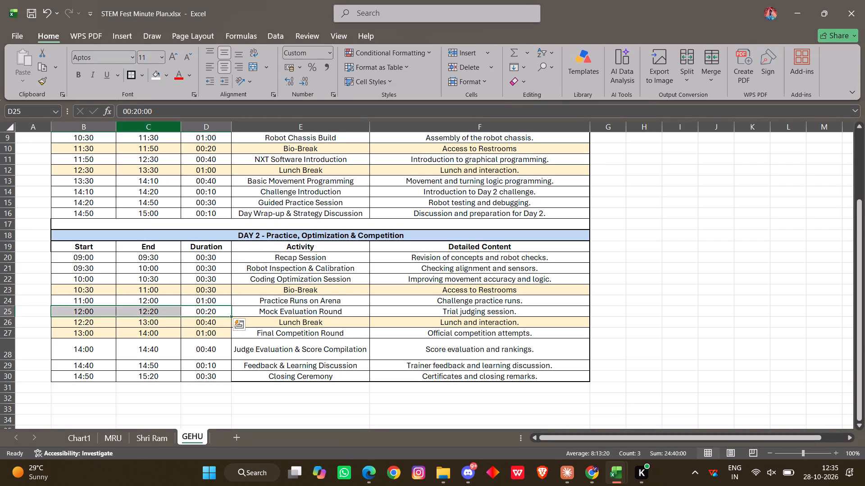
pyautogui.moveTo(215, 337); pyautogui.dragTo(111, 336)
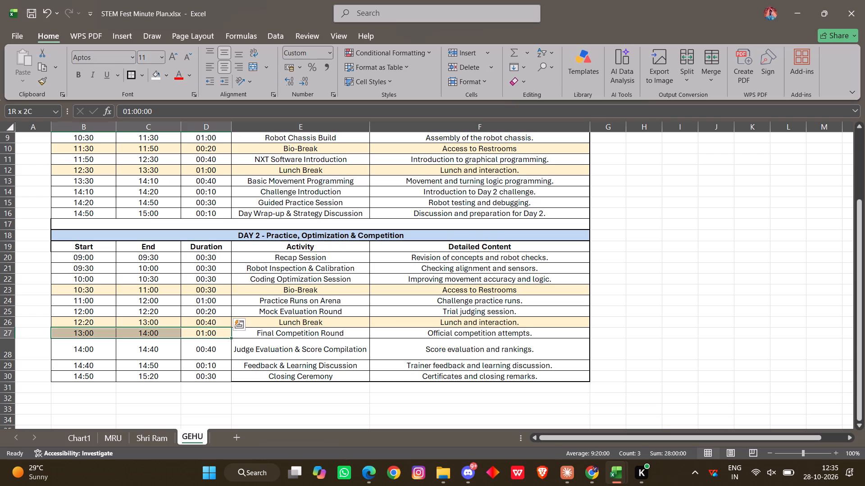
pyautogui.moveTo(111, 336); pyautogui.dragTo(100, 336)
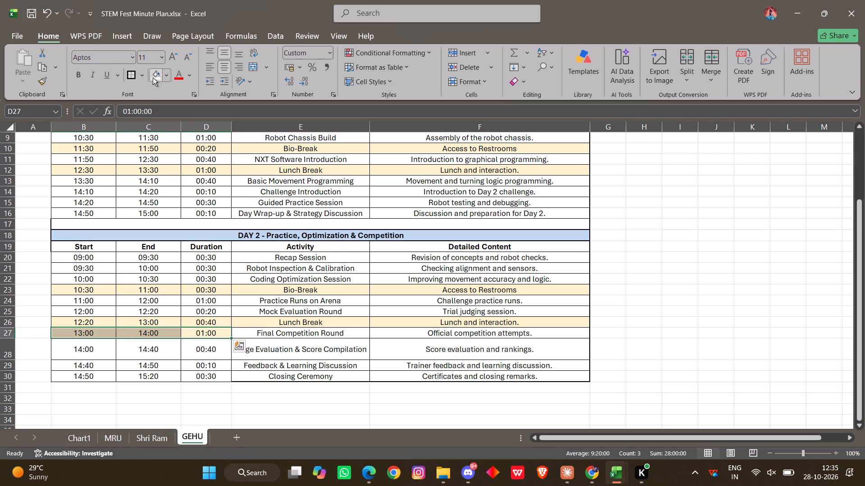
pyautogui.click(153, 77)
pyautogui.click(376, 403)
# Review the Day 1 and Day 2 tables, examining their times and break-row highlighting.
pyautogui.scroll(1, 376, 403)
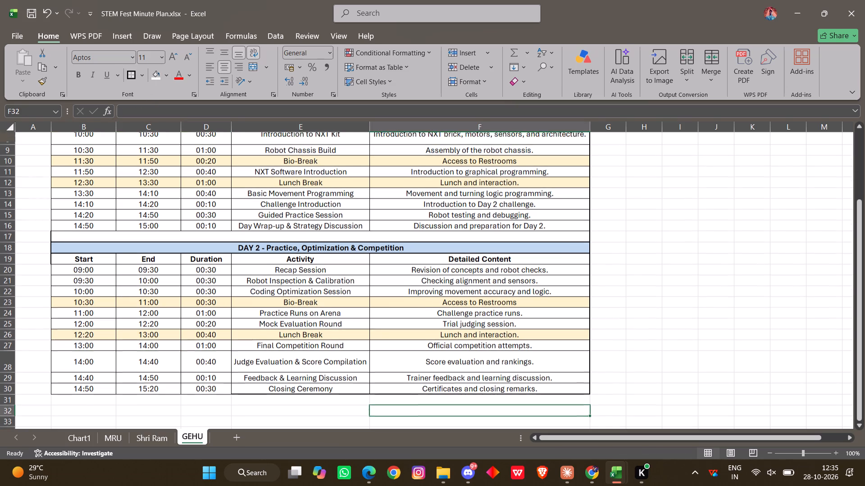
pyautogui.scroll(3, 376, 403)
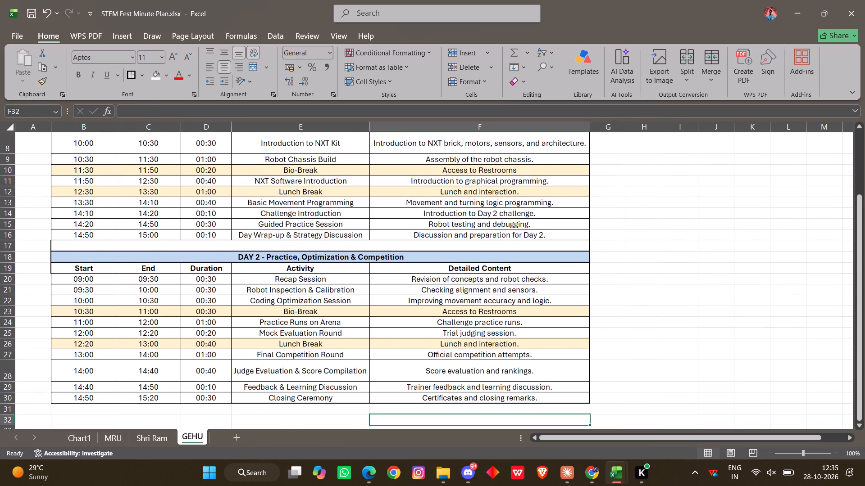
pyautogui.scroll(2, 362, 357)
pyautogui.scroll(-1, 362, 357)
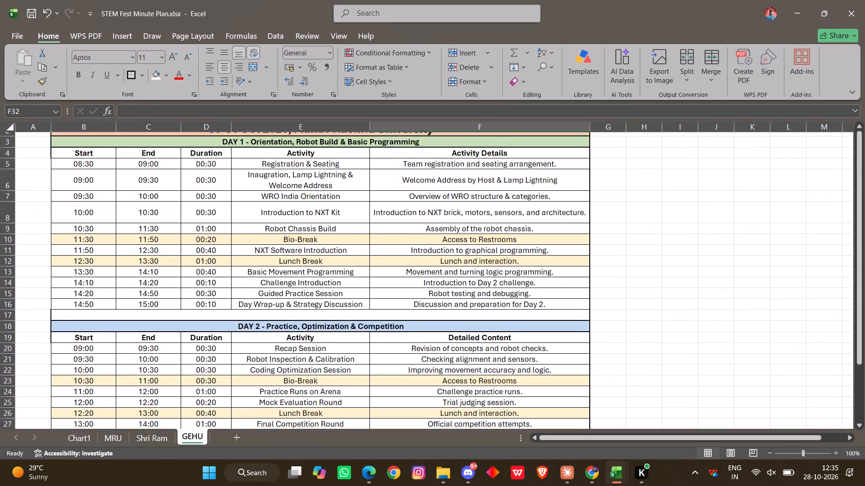
pyautogui.scroll(-2, 362, 357)
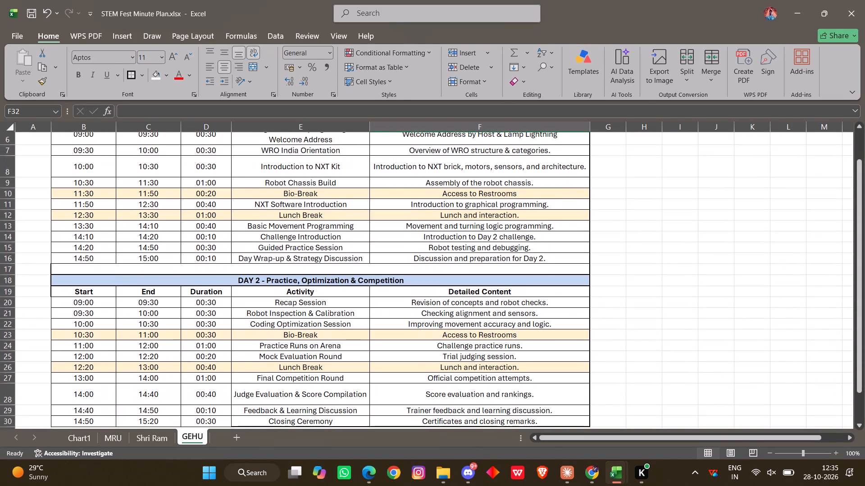
pyautogui.scroll(-1, 362, 357)
pyautogui.scroll(5, 362, 357)
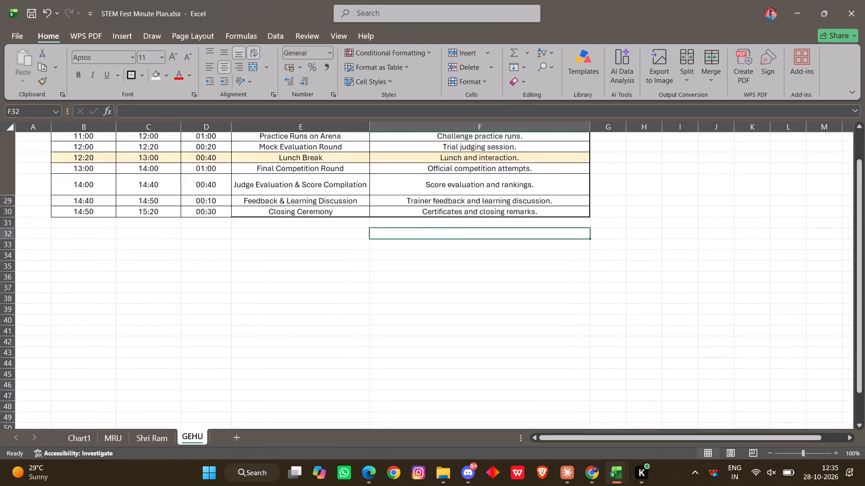
pyautogui.scroll(1, 362, 357)
pyautogui.scroll(-1, 362, 357)
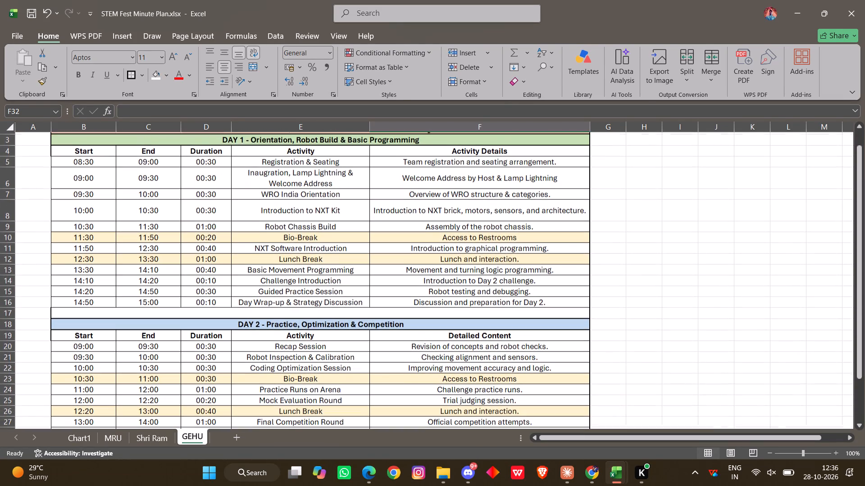
# Check the original Day 2 times and durations on the MRU sheet, and return to the GEHU sheet.
pyautogui.rightClick(243, 397)
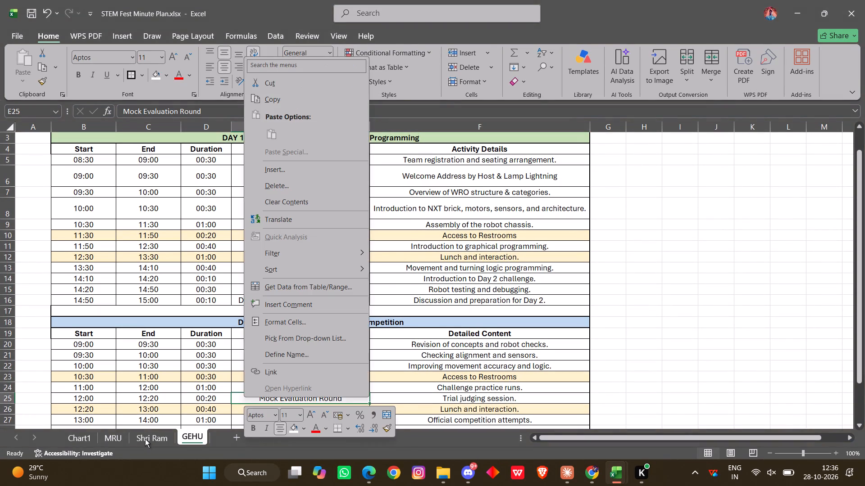
pyautogui.click(145, 439)
pyautogui.click(127, 439)
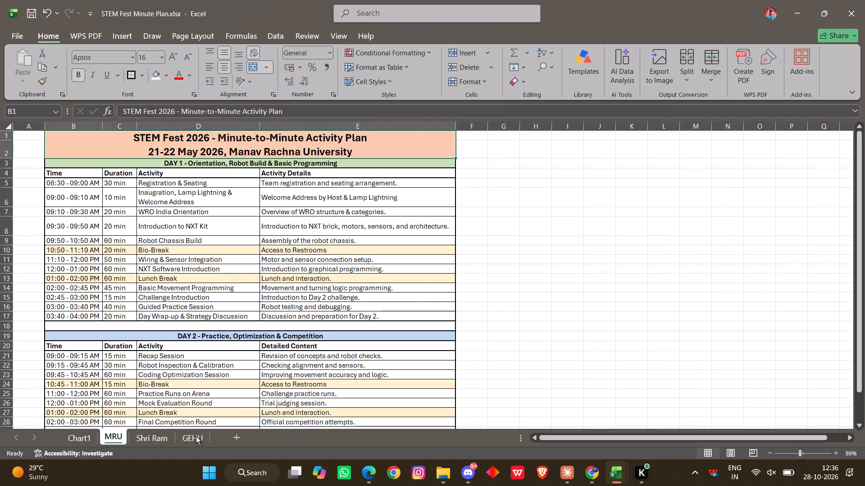
pyautogui.click(196, 437)
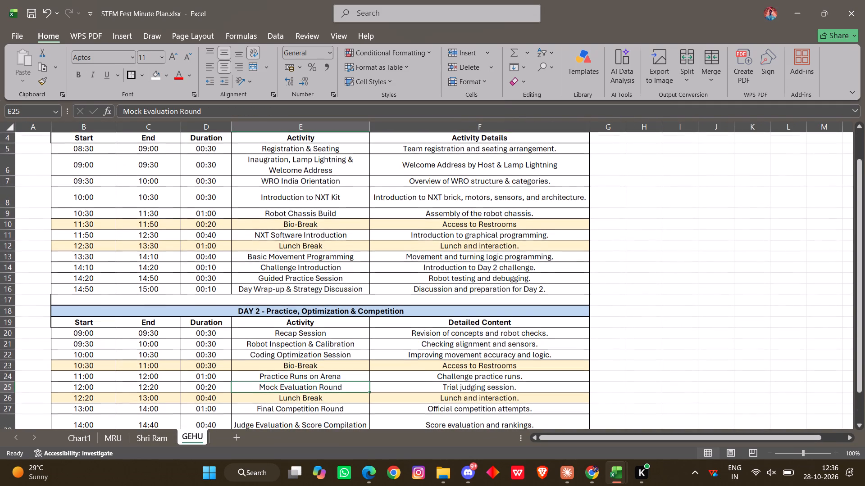
# Set the Duration of the Day 2 Recap Session in D20 to 00:15.
pyautogui.click(216, 335)
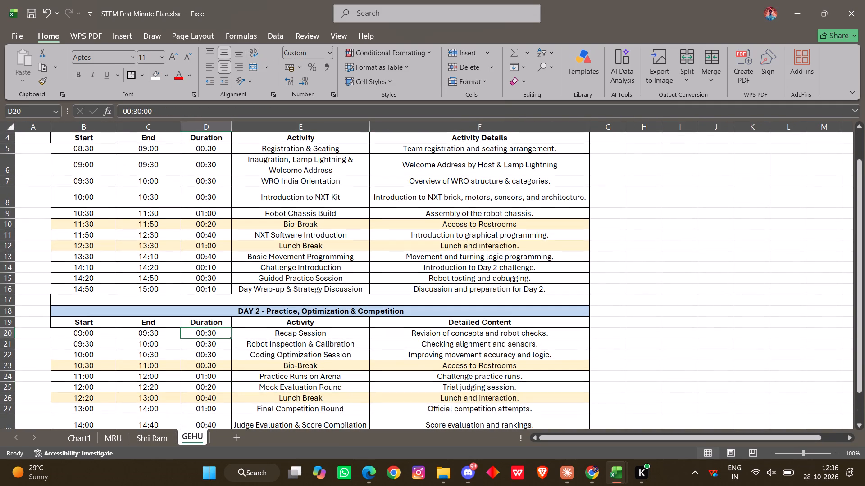
pyautogui.click(138, 116)
pyautogui.doubleClick(138, 116)
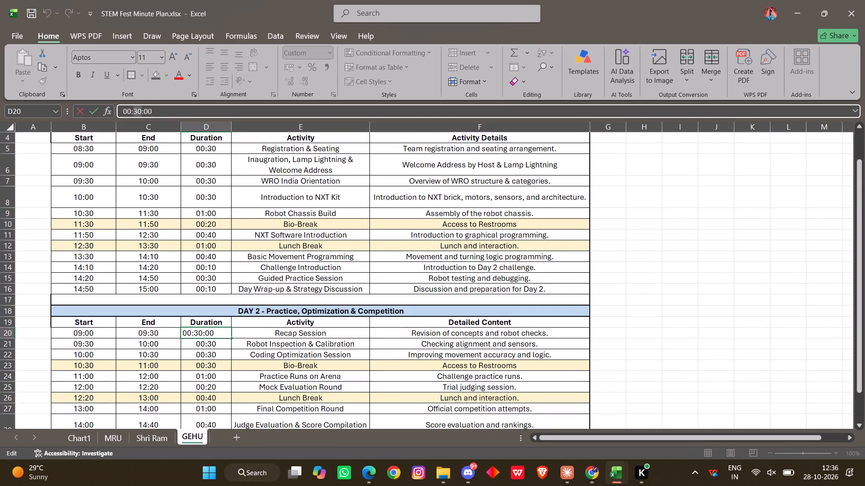
pyautogui.write('15')
pyautogui.press('Return')
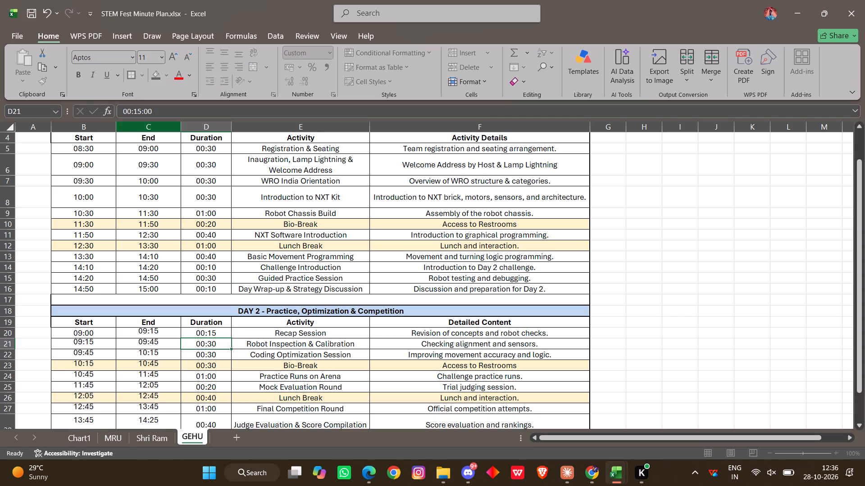
# Compare the Day 2 Robot Inspection & Calibration and Coding Optimization Session durations on the GEHU sheet with the MRU sheet.
pyautogui.scroll(-1, 197, 300)
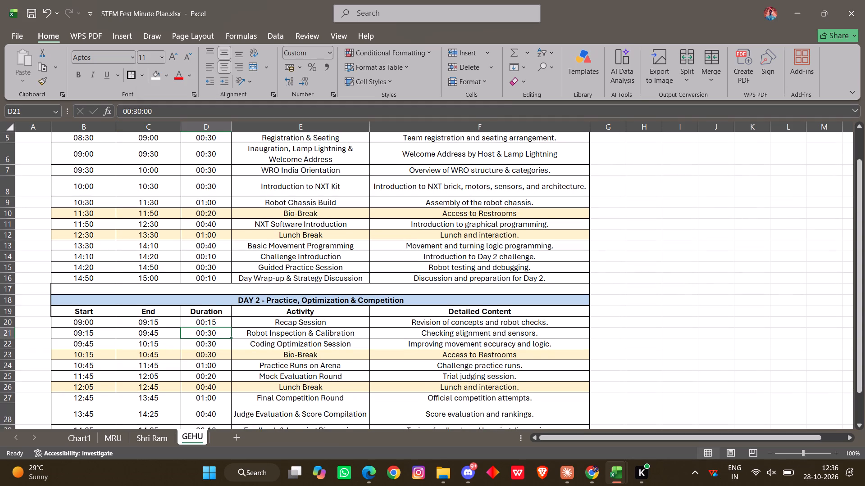
pyautogui.scroll(-3, 197, 300)
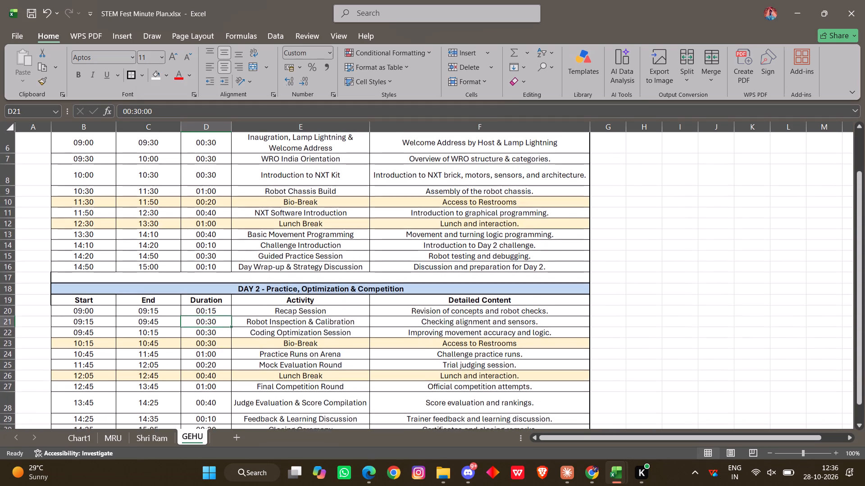
pyautogui.click(124, 434)
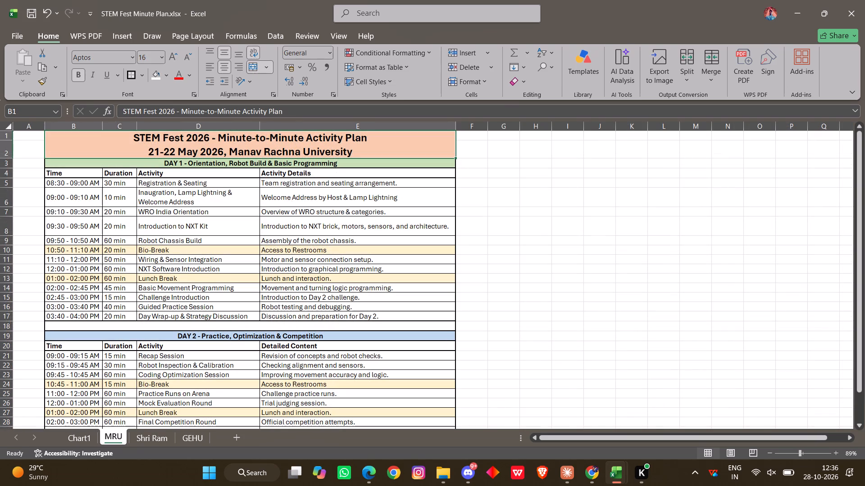
pyautogui.click(189, 440)
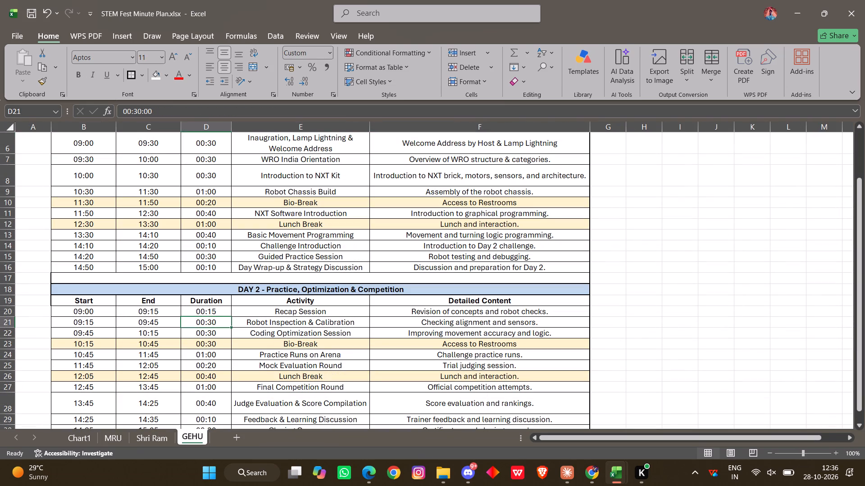
pyautogui.click(122, 435)
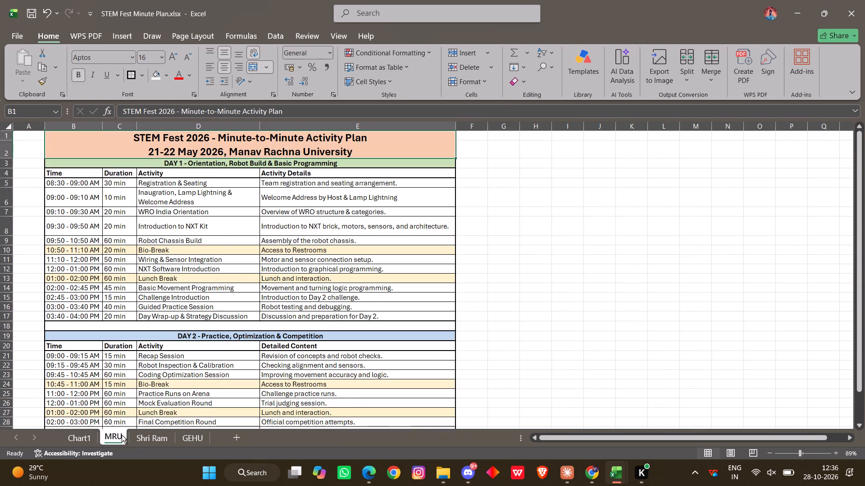
pyautogui.click(193, 435)
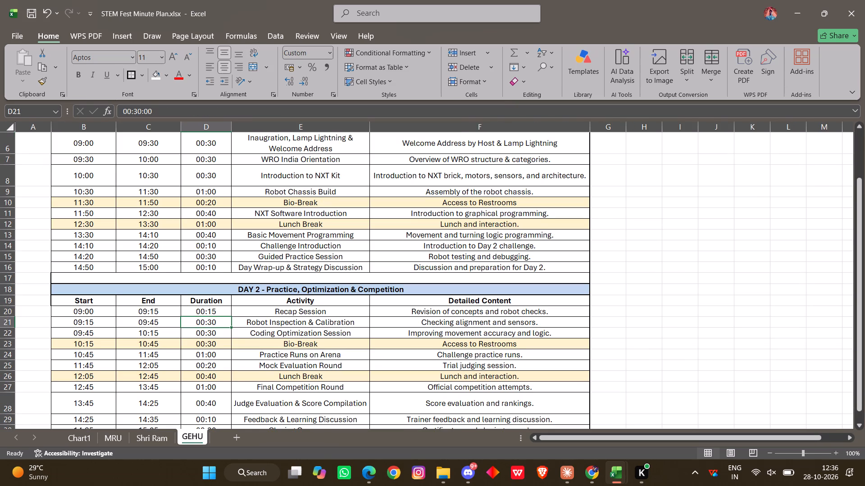
pyautogui.click(217, 337)
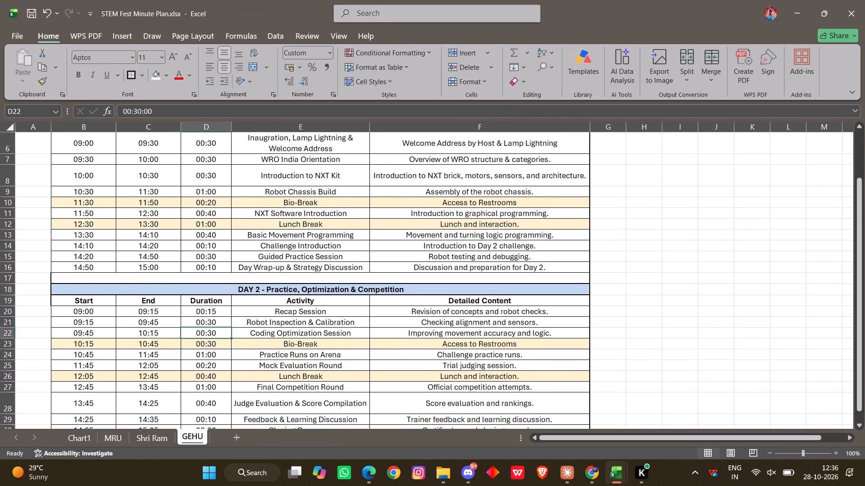
# Check the Day 2 Bio-Break on the MRU sheet and set its Duration in D23 of the GEHU sheet to 00:15.
pyautogui.scroll(-1, 223, 362)
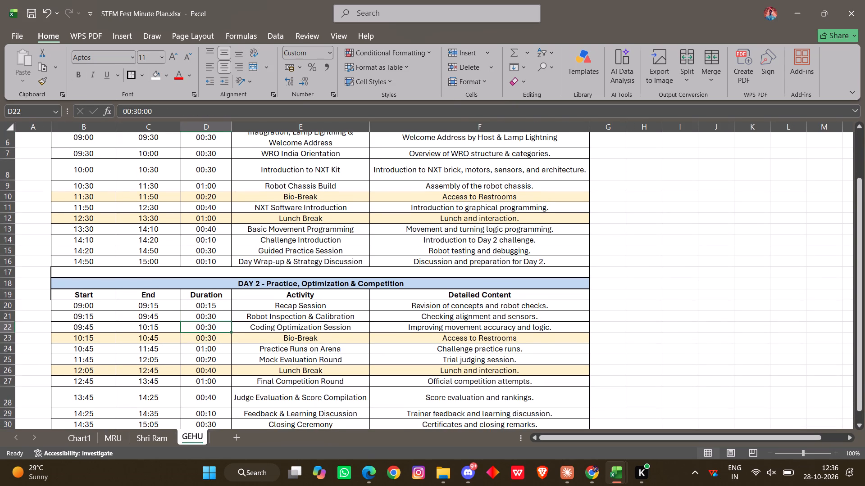
pyautogui.scroll(-2, 223, 362)
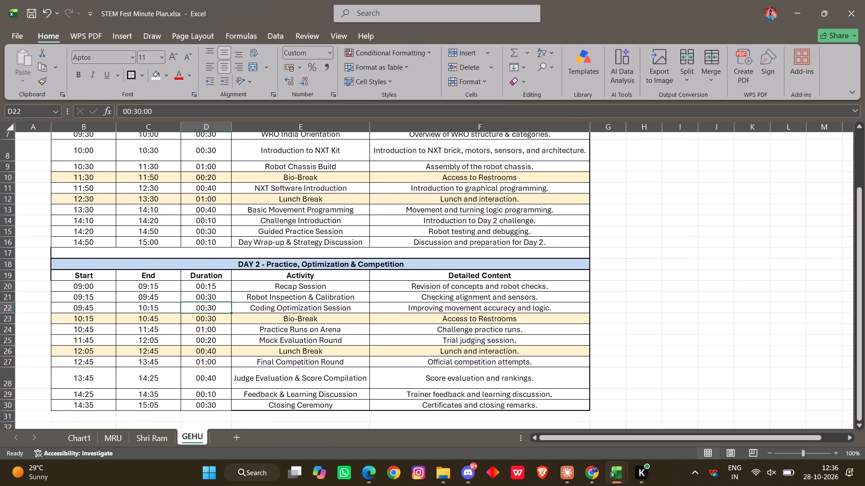
pyautogui.scroll(-1, 223, 362)
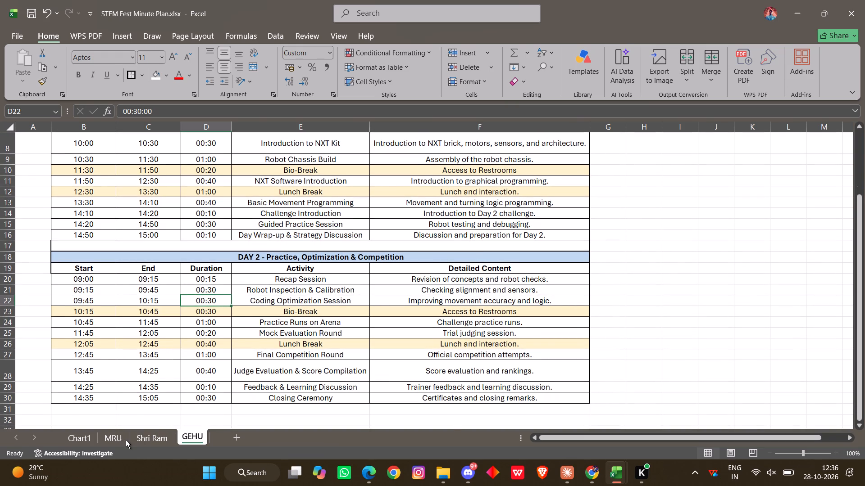
pyautogui.click(124, 440)
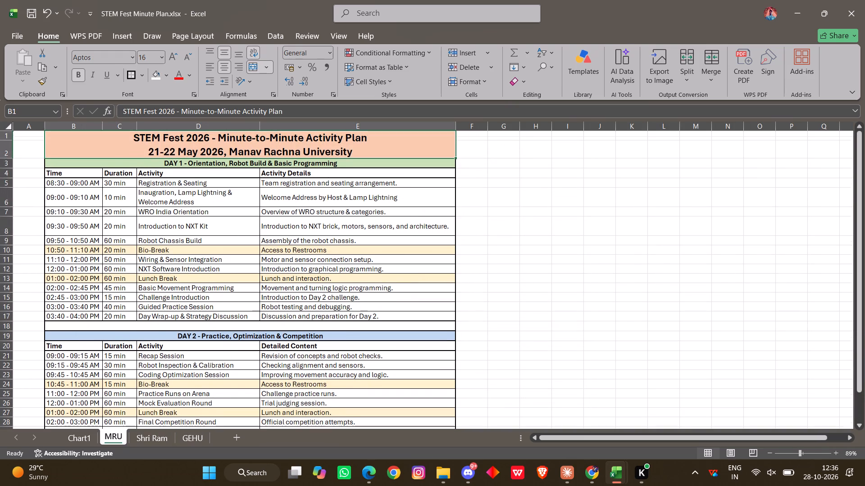
pyautogui.click(190, 439)
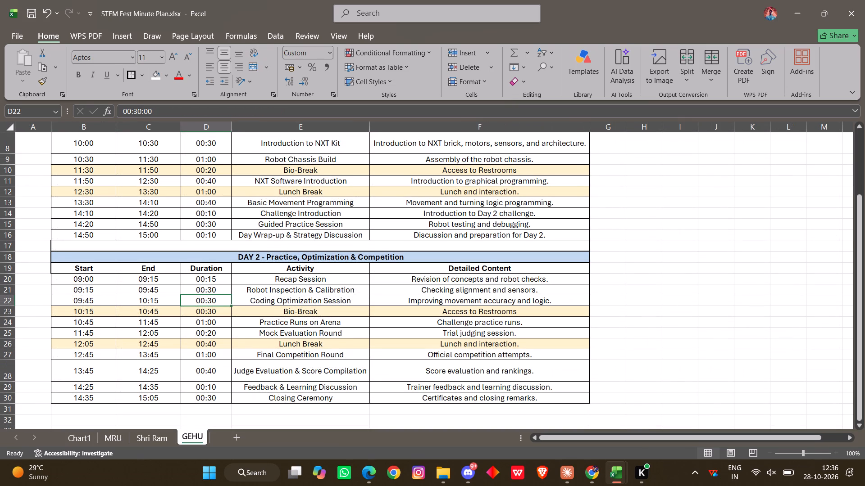
pyautogui.click(218, 312)
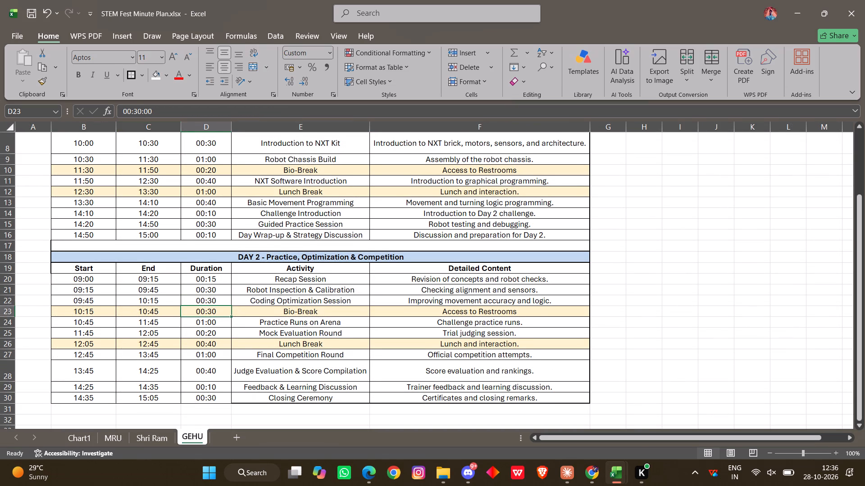
pyautogui.doubleClick(139, 115)
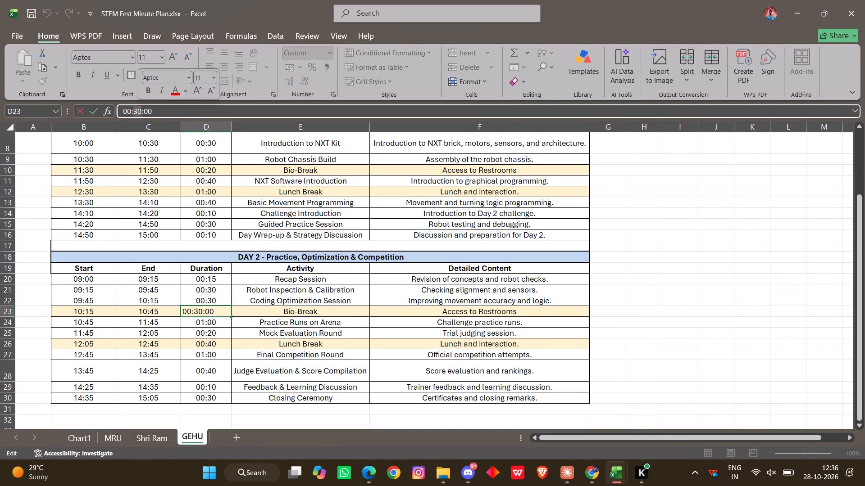
pyautogui.write('15')
pyautogui.press('Return')
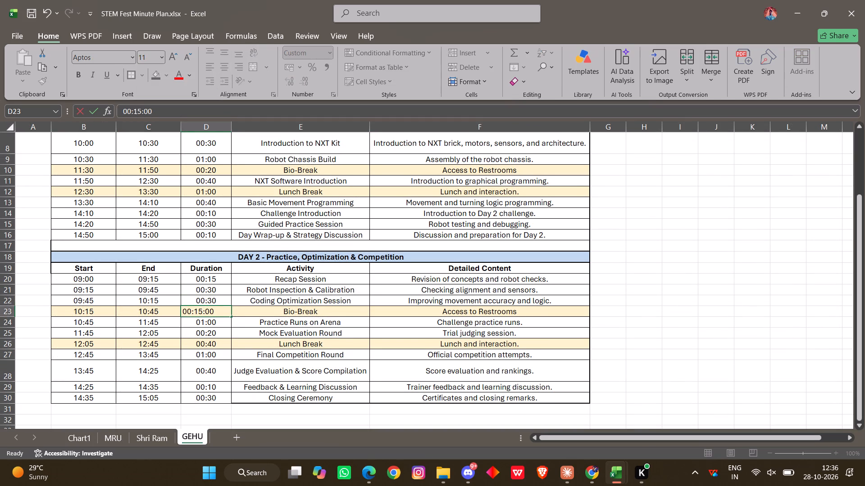
# Check the durations of the Day 2 sessions following the Bio-Break on the MRU sheet, and return to the GEHU sheet.
pyautogui.scroll(-1, 175, 251)
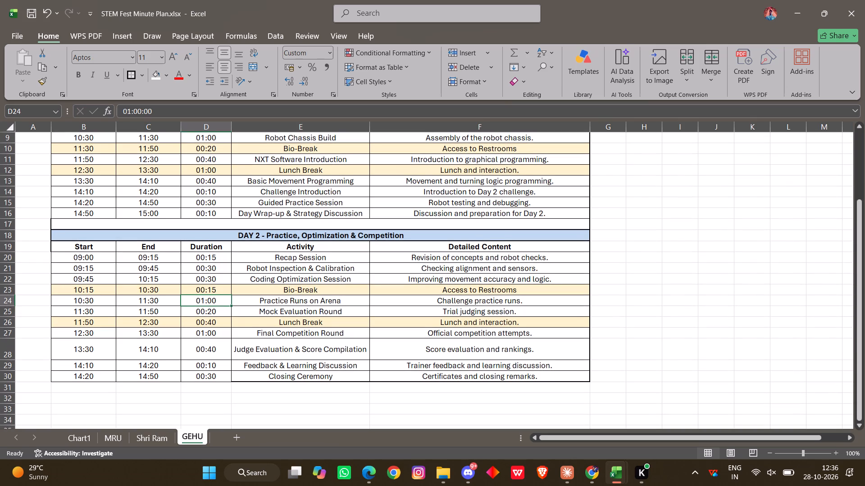
pyautogui.click(122, 432)
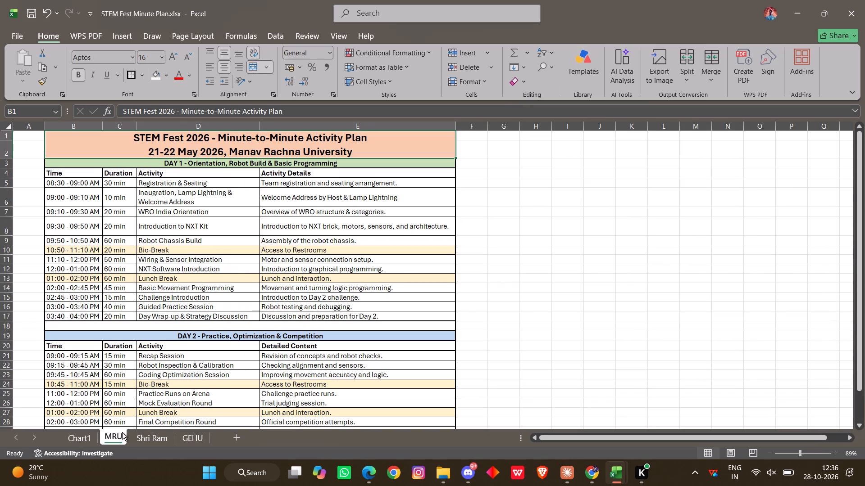
pyautogui.click(182, 436)
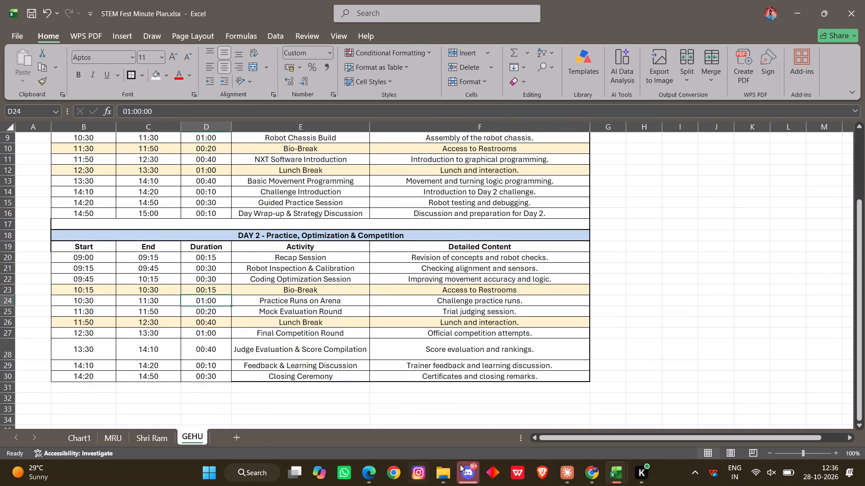
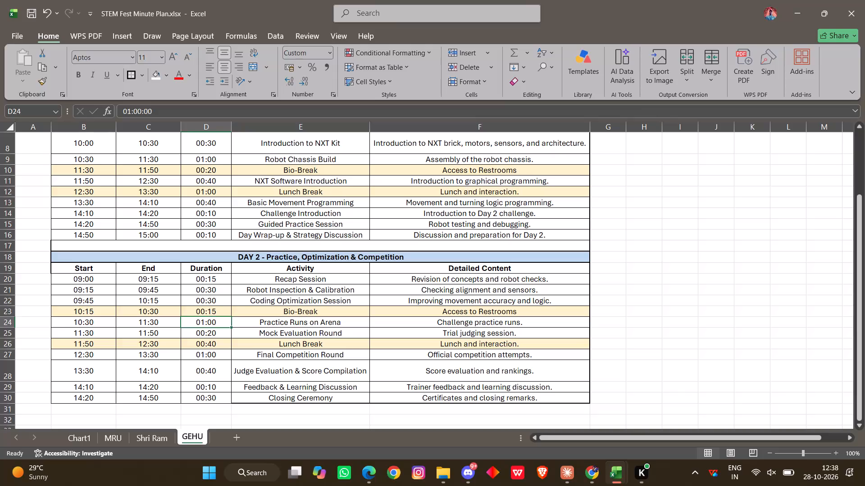
# Review the Day 1 and Day 2 schedules on the GEHU sheet from the title to the Closing Ceremony.
pyautogui.scroll(3, 217, 308)
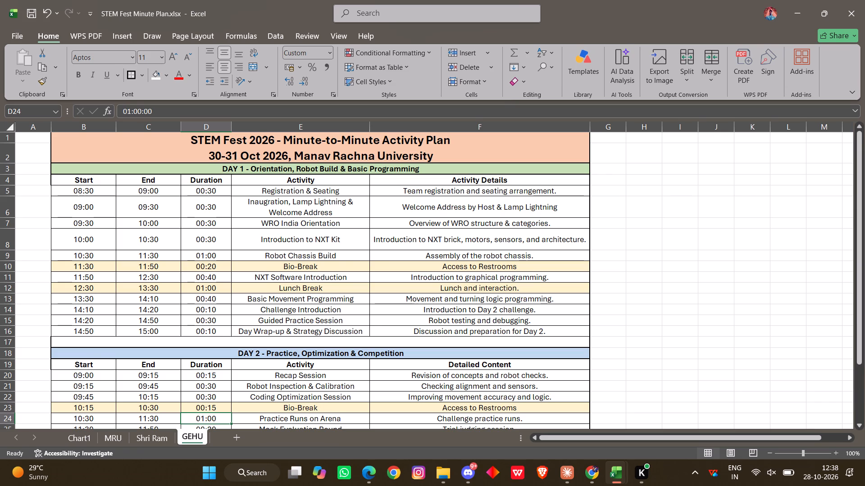
pyautogui.scroll(2, 247, 168)
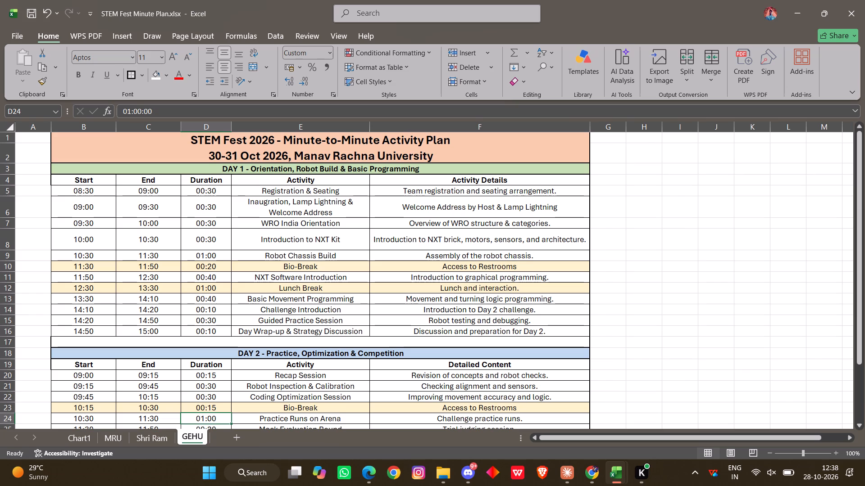
pyautogui.scroll(2, 254, 197)
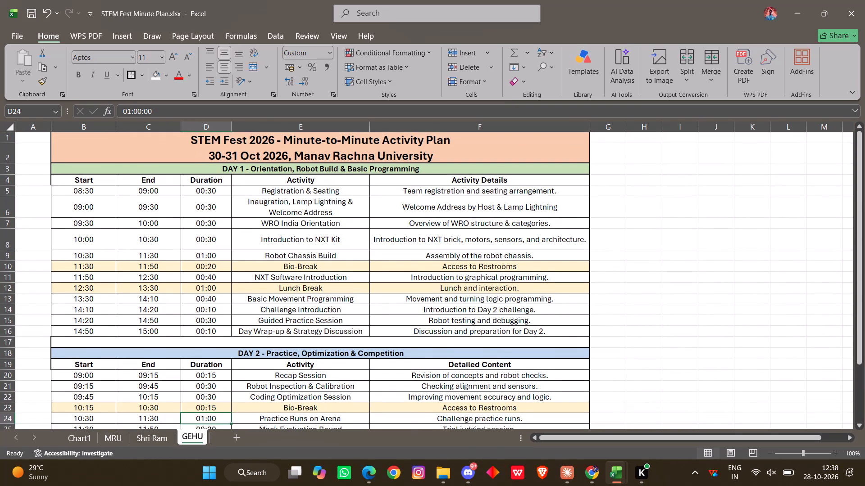
pyautogui.scroll(2, 400, 335)
pyautogui.scroll(2, 423, 302)
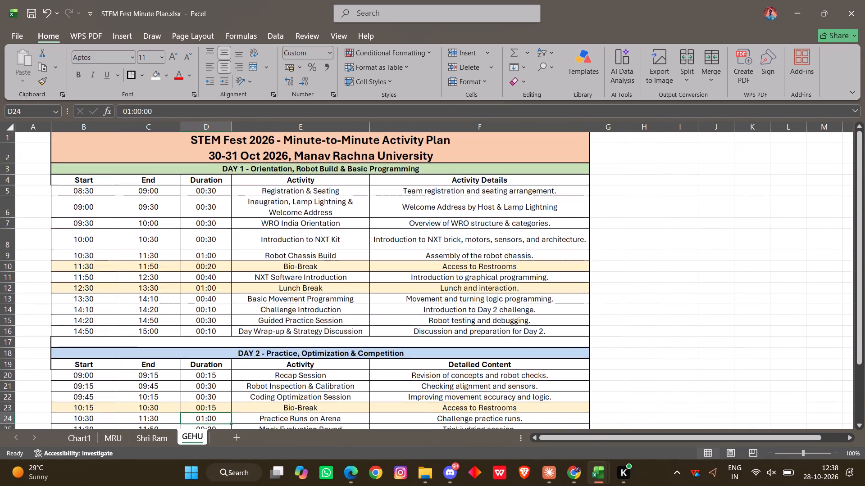
pyautogui.scroll(2, 423, 302)
pyautogui.scroll(-1, 398, 234)
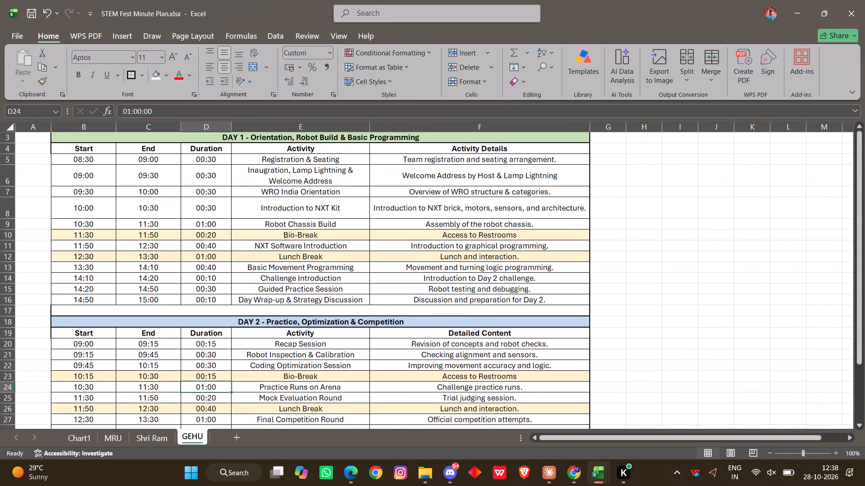
pyautogui.scroll(-3, 398, 234)
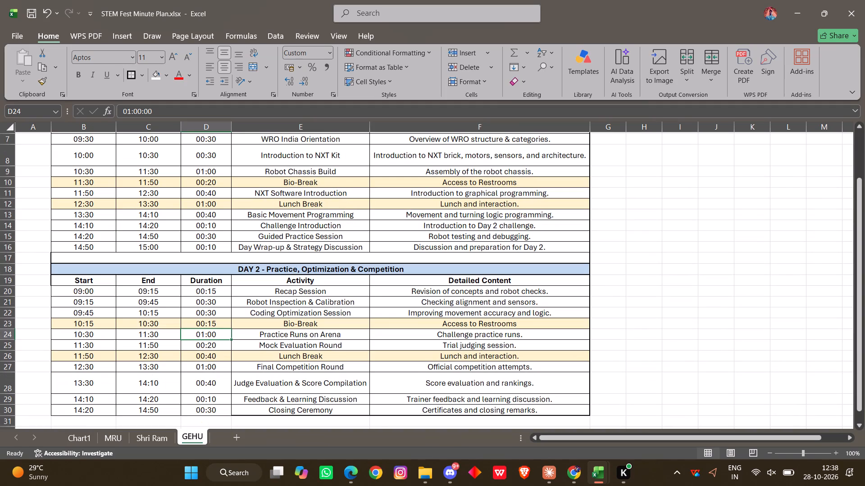
# Apply an outside border around the entire two-day schedule, B1:F30, on the GEHU sheet.
pyautogui.moveTo(441, 409); pyautogui.dragTo(245, 272)
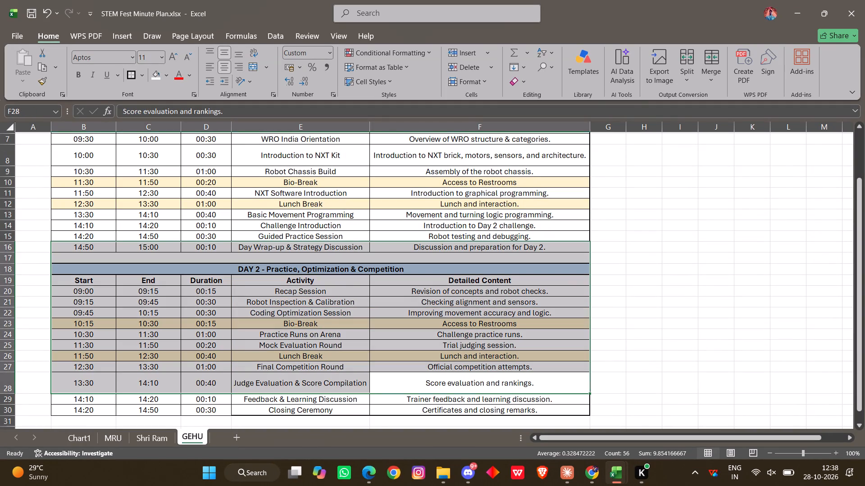
pyautogui.moveTo(414, 412); pyautogui.dragTo(125, 237)
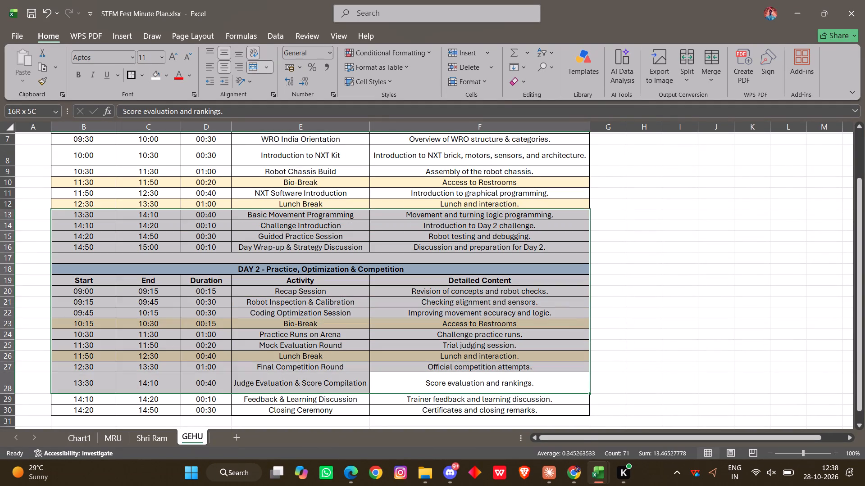
pyautogui.moveTo(125, 237); pyautogui.dragTo(107, 162)
pyautogui.scroll(-1, 453, 413)
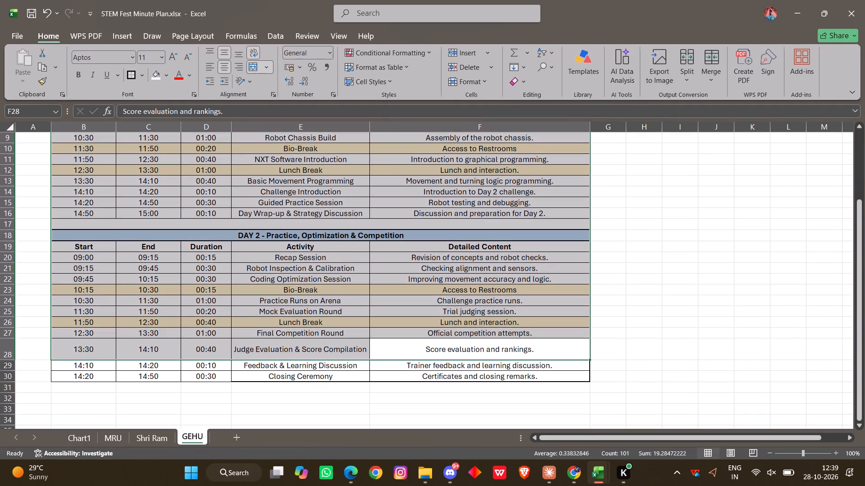
pyautogui.moveTo(454, 380); pyautogui.dragTo(71, 70)
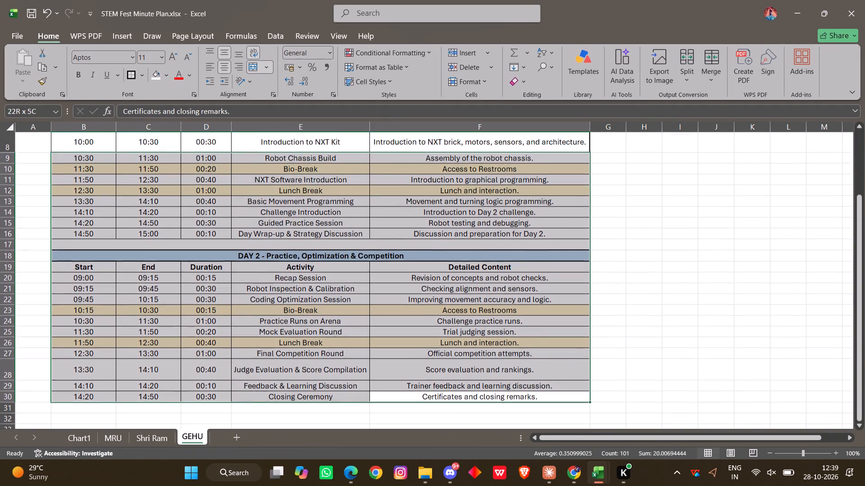
pyautogui.moveTo(71, 70); pyautogui.dragTo(69, 150)
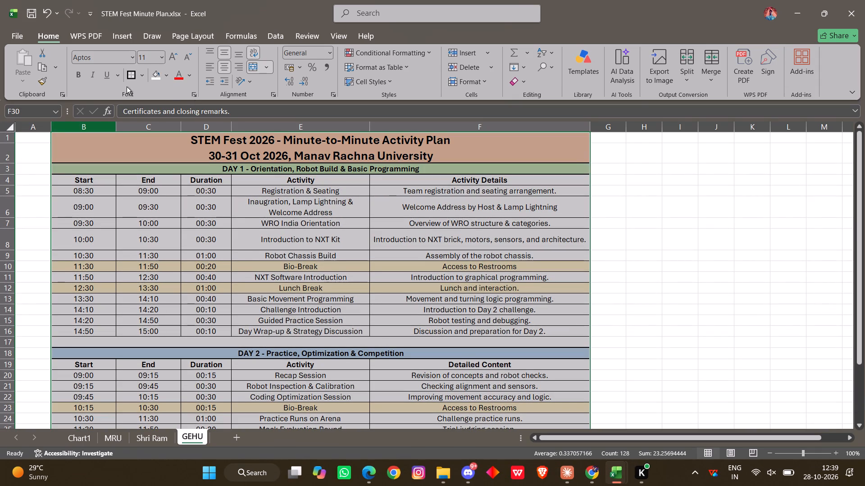
pyautogui.click(127, 76)
pyautogui.click(233, 337)
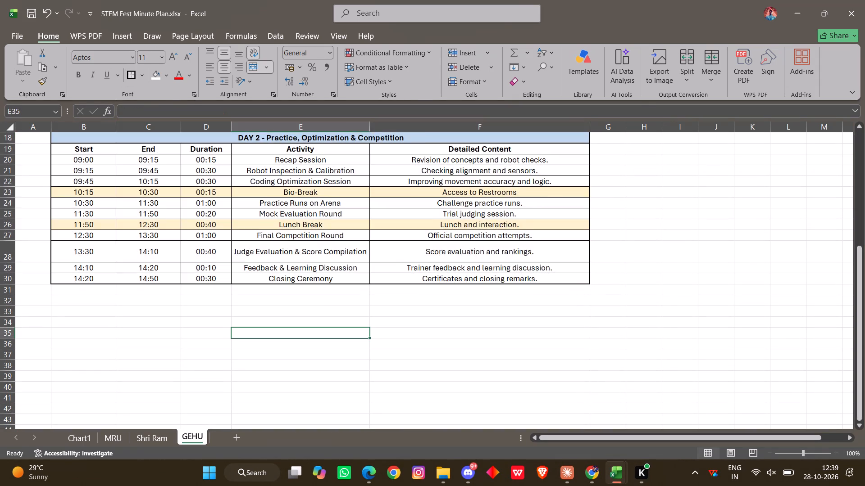
# Review the bordered two-day schedule on the GEHU sheet and check it against the MRU sheet.
pyautogui.scroll(2, 233, 337)
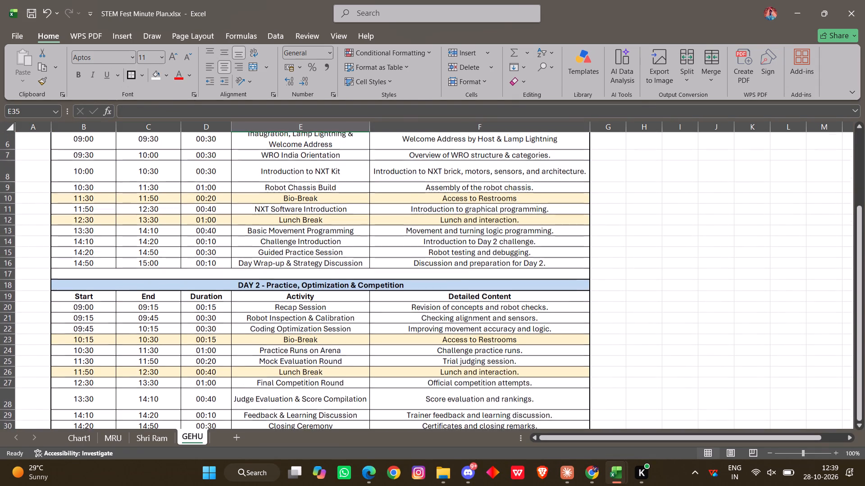
pyautogui.scroll(3, 233, 337)
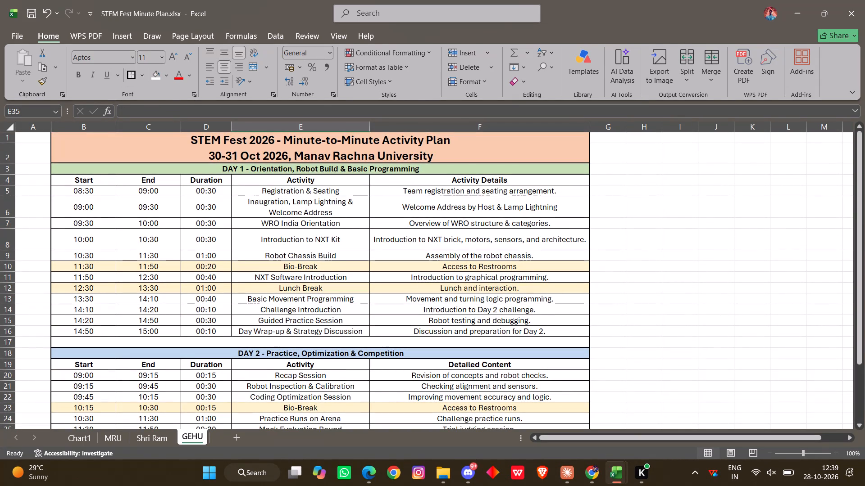
pyautogui.scroll(-1, 233, 337)
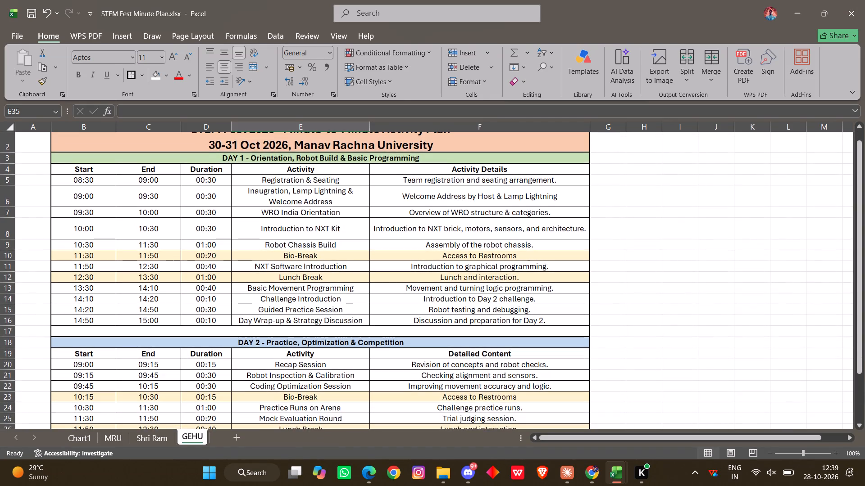
pyautogui.scroll(2, 233, 337)
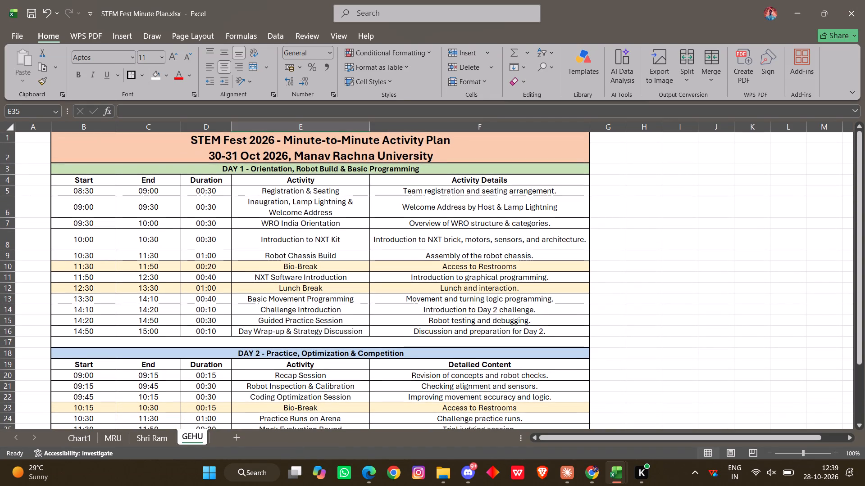
pyautogui.scroll(-1, 273, 265)
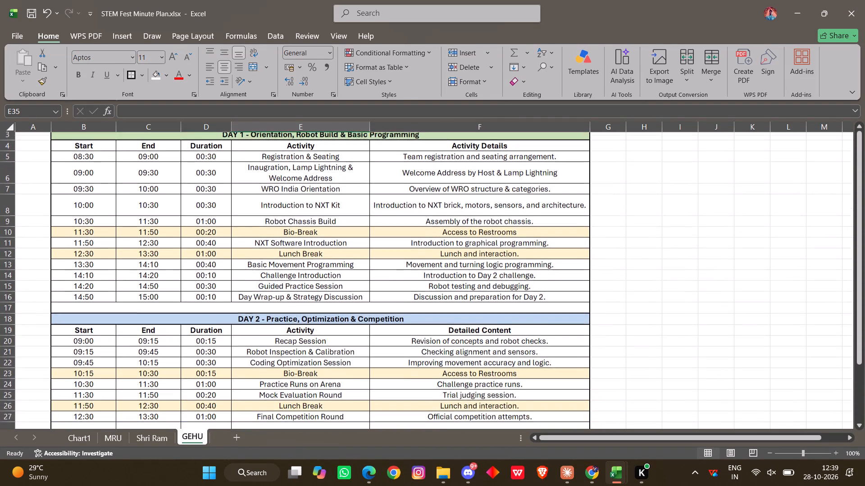
pyautogui.scroll(-1, 273, 265)
pyautogui.scroll(4, 273, 265)
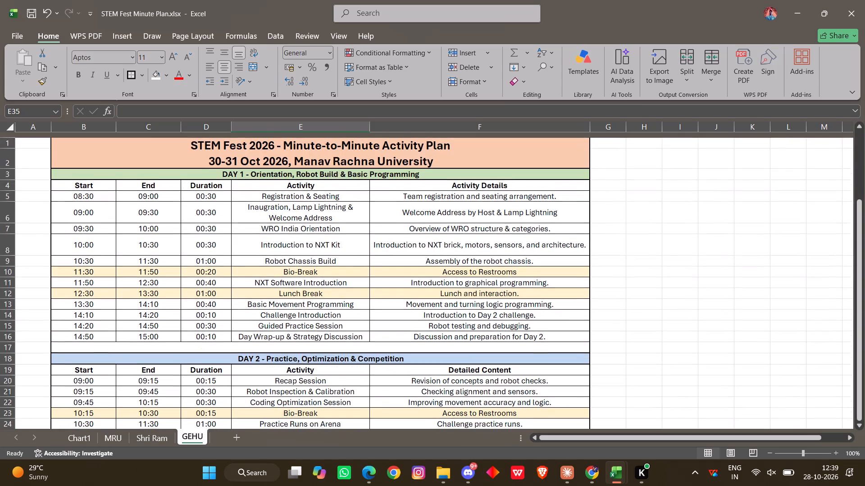
pyautogui.scroll(1, 273, 265)
pyautogui.scroll(-1, 273, 265)
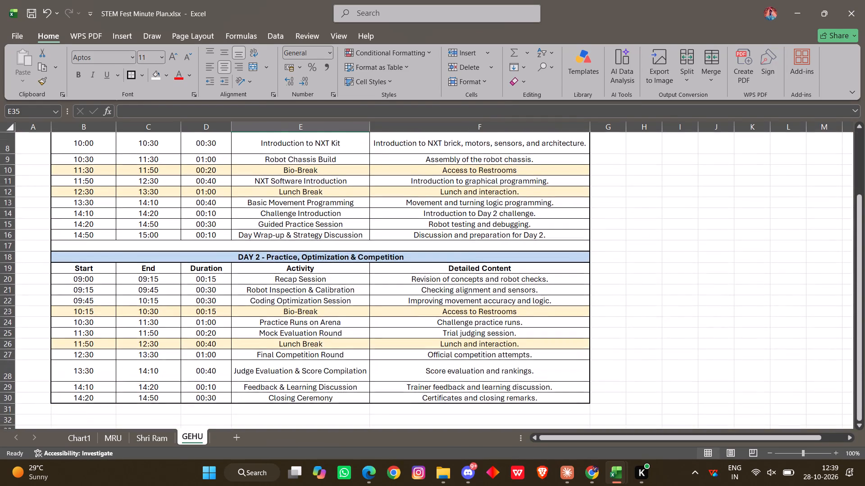
pyautogui.scroll(-1, 273, 265)
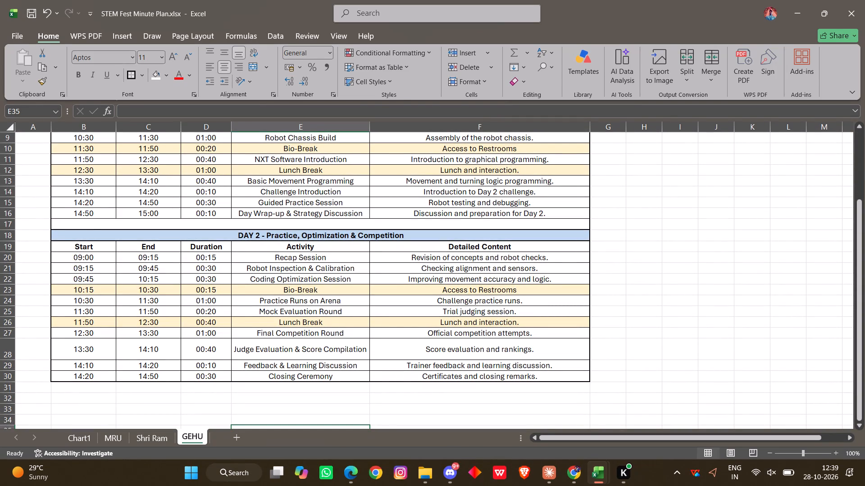
pyautogui.click(127, 437)
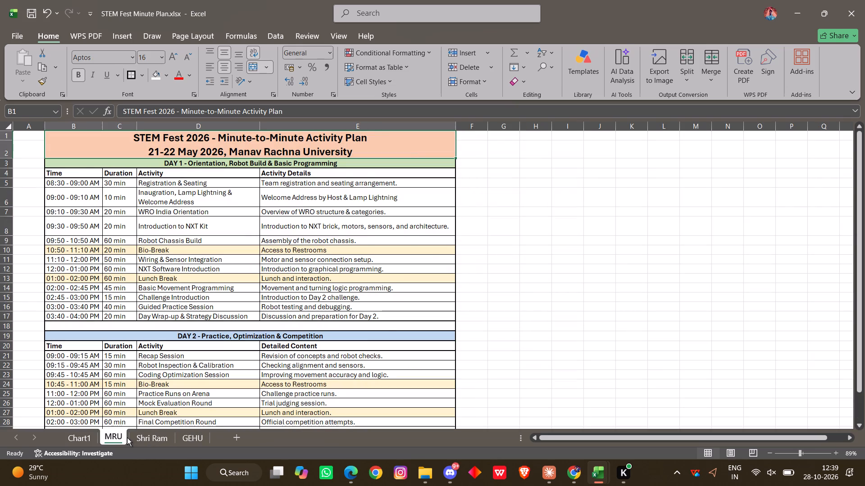
pyautogui.click(192, 439)
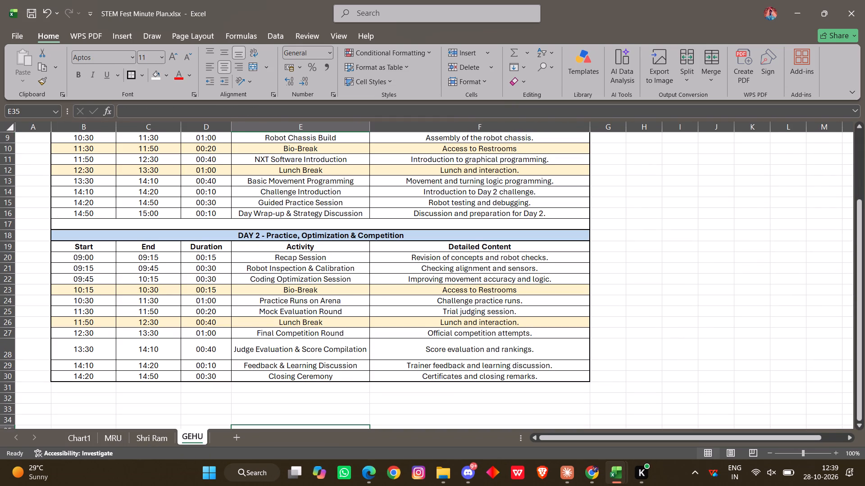
# Set the Duration of the Day 2 Mock Evaluation Round in D25 to 00:30.
pyautogui.click(214, 315)
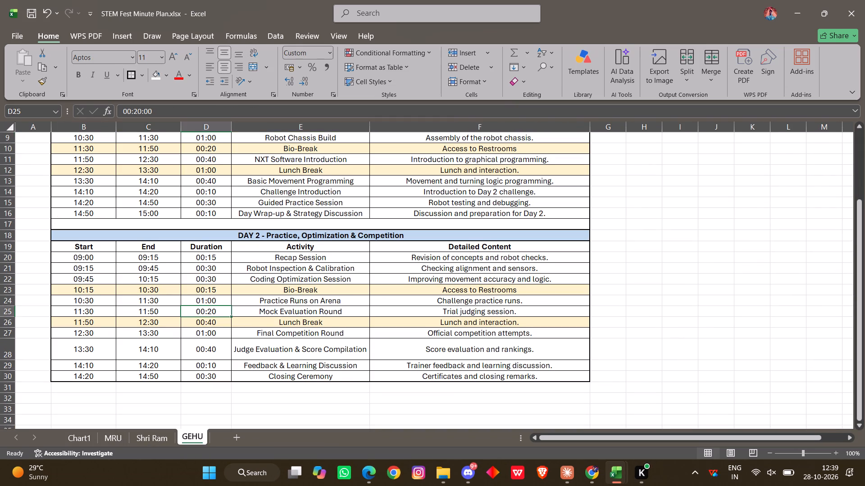
pyautogui.click(137, 110)
pyautogui.press('BackSpace')
pyautogui.press('3')
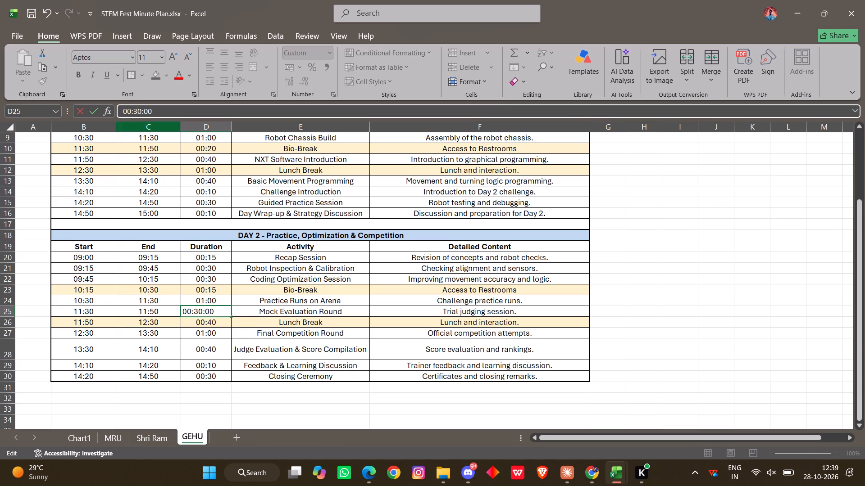
pyautogui.click(212, 285)
# Set the Duration of the Day 2 Lunch Break in D26 to 01:00.
pyautogui.scroll(1, 262, 369)
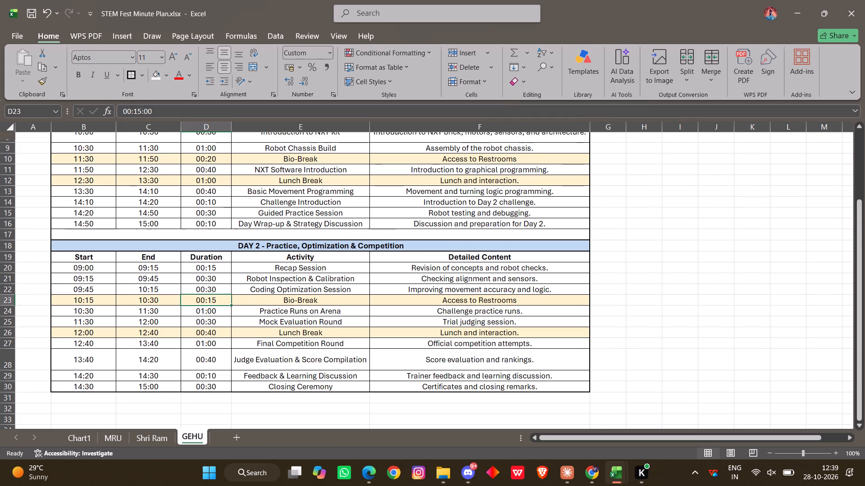
pyautogui.scroll(1, 262, 369)
pyautogui.click(230, 345)
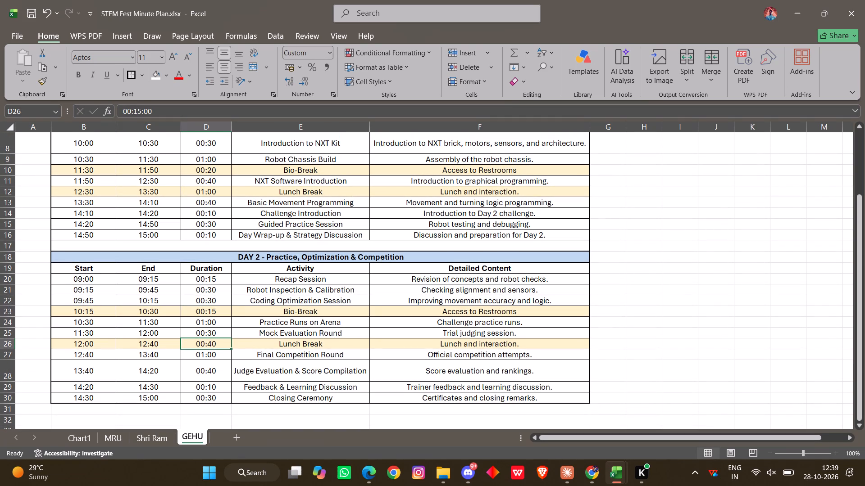
pyautogui.click(139, 113)
pyautogui.press('BackSpace')
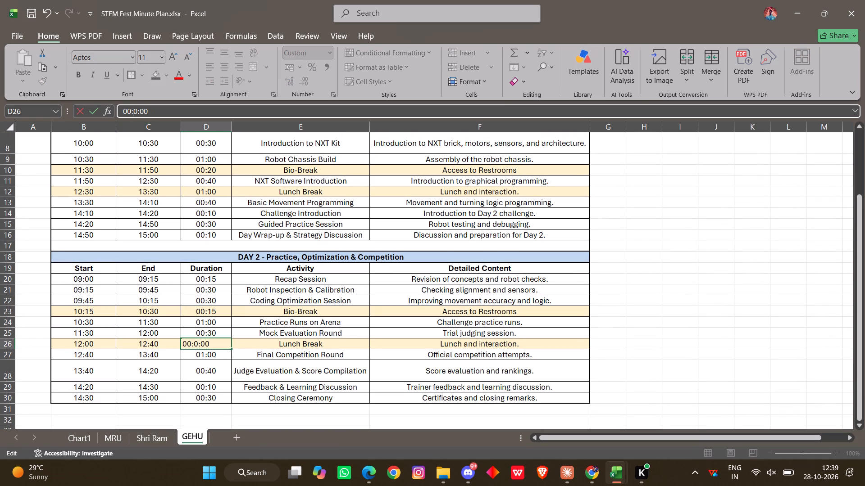
pyautogui.press('0')
pyautogui.press('Left')
pyautogui.press('Left')
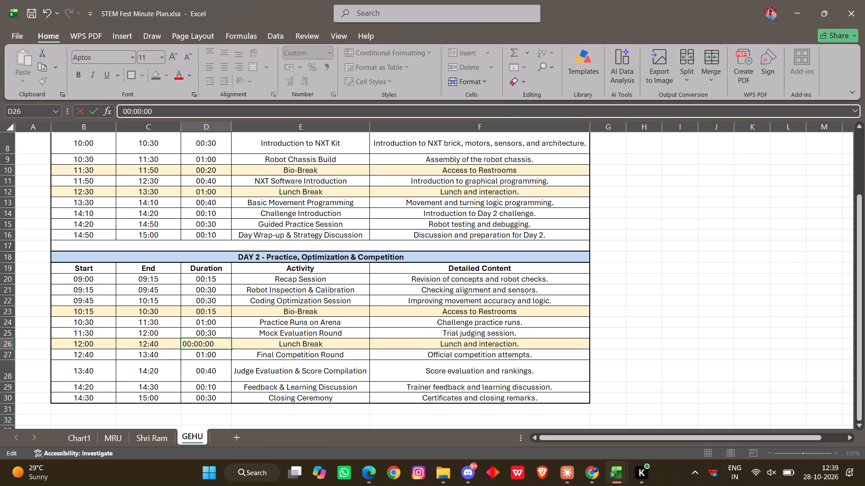
pyautogui.press('BackSpace')
pyautogui.press('1')
pyautogui.press('Return')
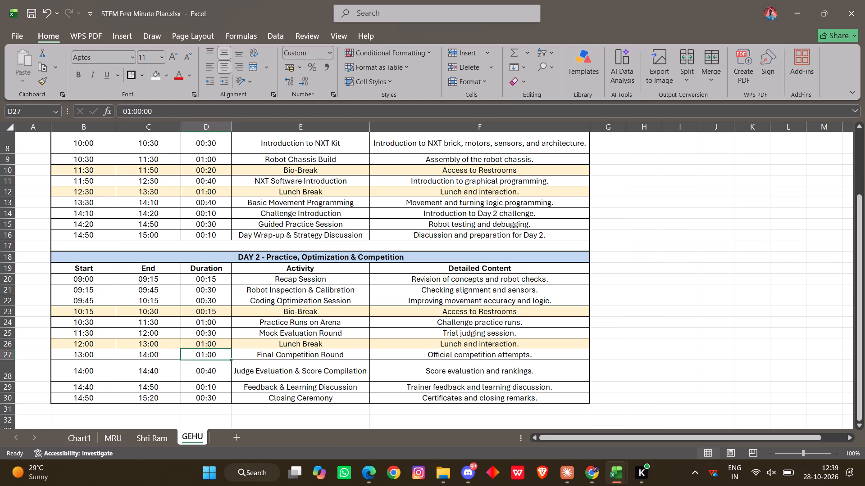
# Copy the Competition Round 1 activity from D20 of the Shri Ram sheet into E25 of the GEHU sheet.
pyautogui.scroll(2, 225, 355)
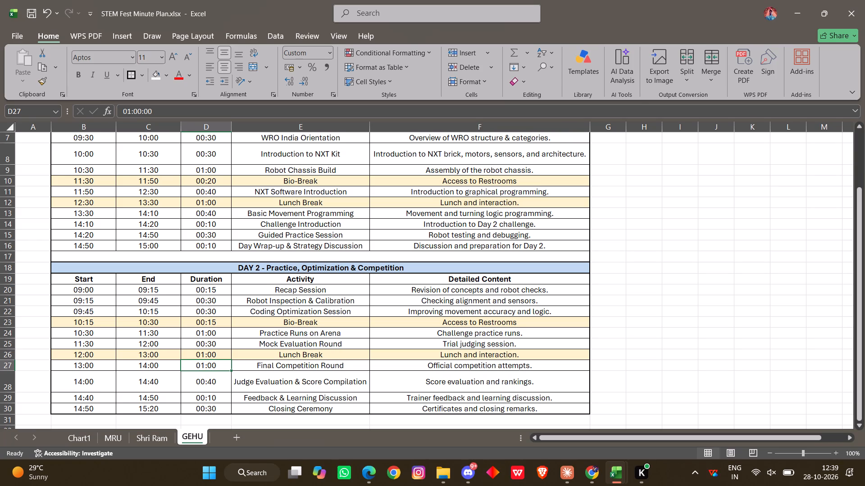
pyautogui.click(168, 430)
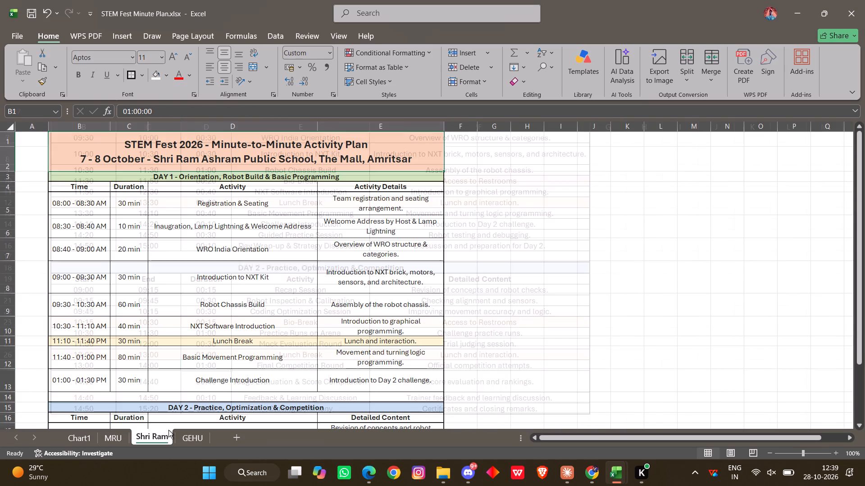
pyautogui.scroll(-2, 177, 401)
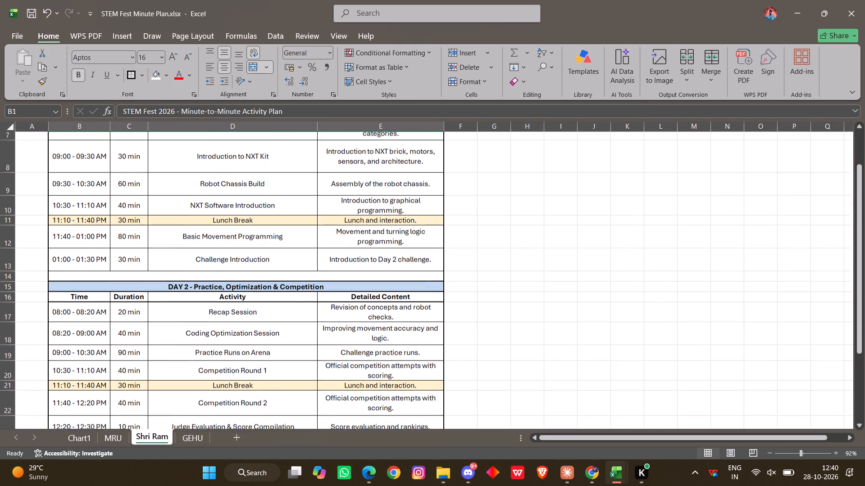
pyautogui.scroll(-1, 177, 401)
pyautogui.click(220, 333)
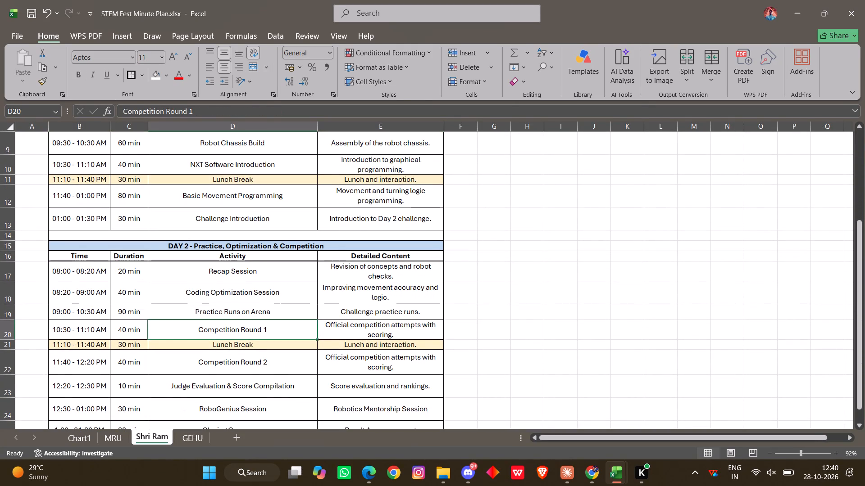
pyautogui.hotkey('ctrl', 'c')
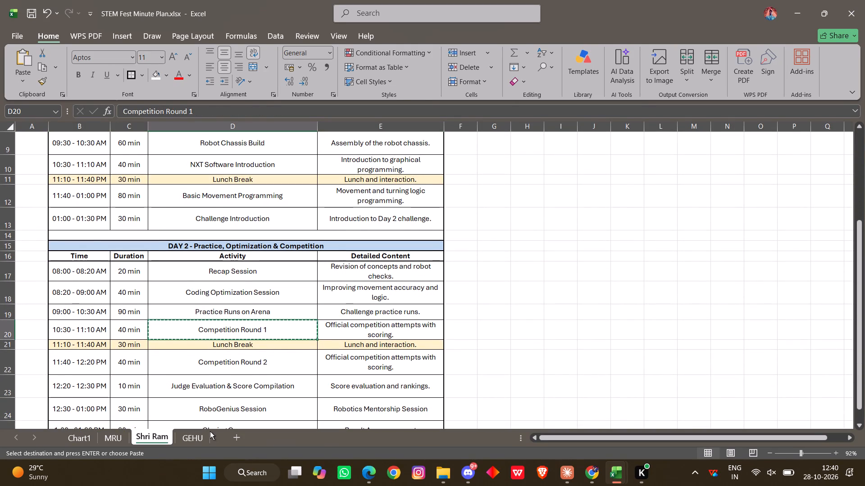
pyautogui.click(199, 434)
pyautogui.click(283, 348)
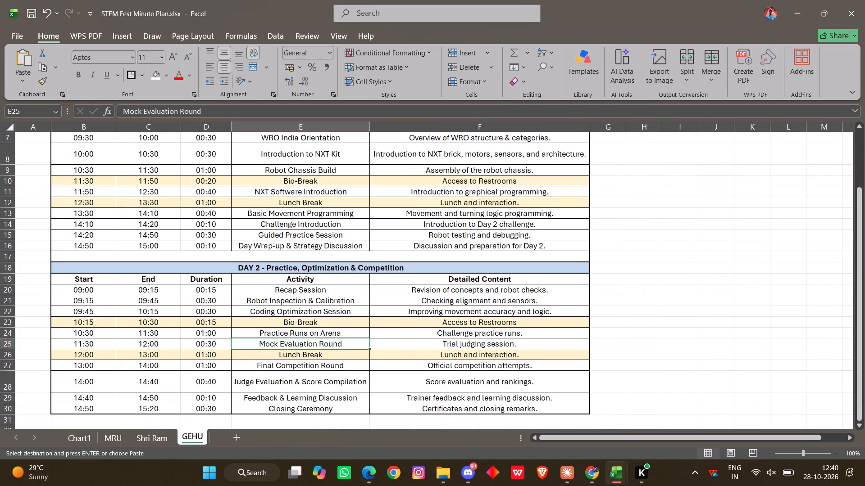
pyautogui.hotkey('ctrl', 'v')
# Copy the detail "Official competition attempts with scoring." from Shri Ram E20 into F27 and F25 on the GEHU sheet.
pyautogui.click(434, 370)
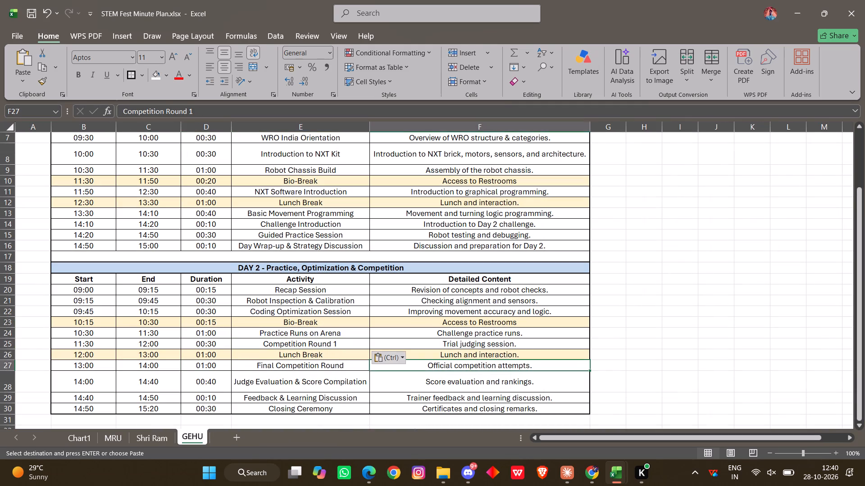
pyautogui.click(135, 439)
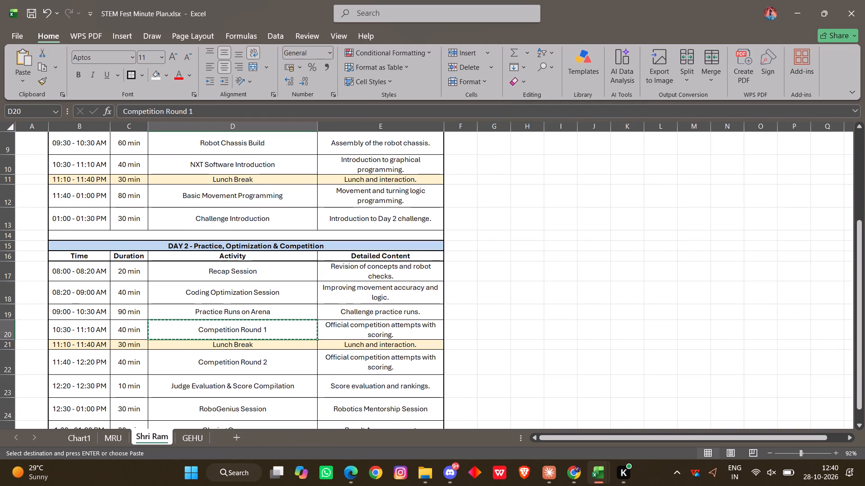
pyautogui.click(404, 333)
pyautogui.hotkey('ctrl', 'c')
pyautogui.hotkey('alt', 'Tab')
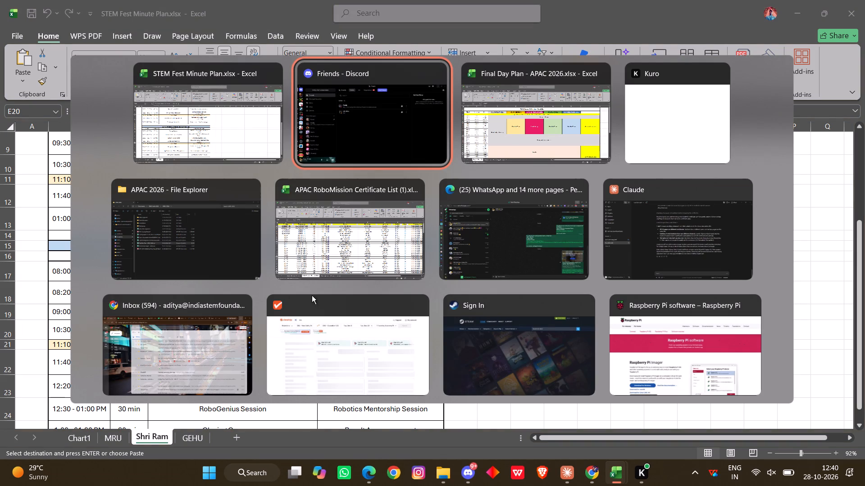
pyautogui.click(247, 135)
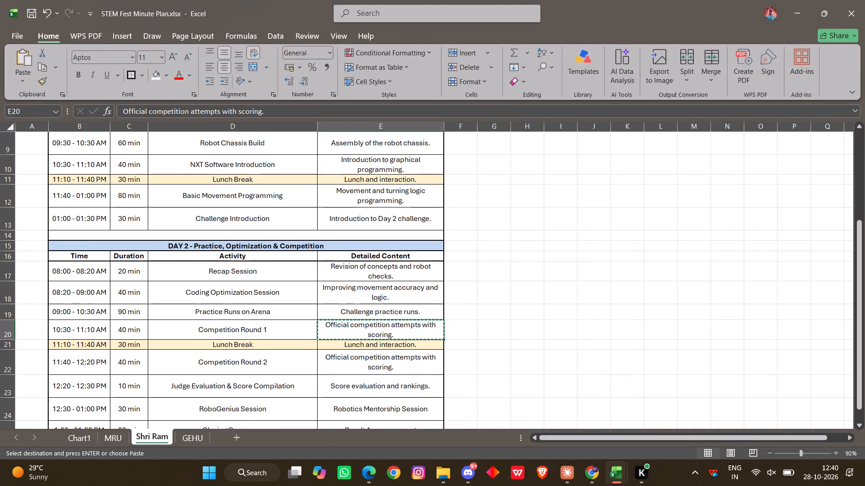
pyautogui.click(188, 439)
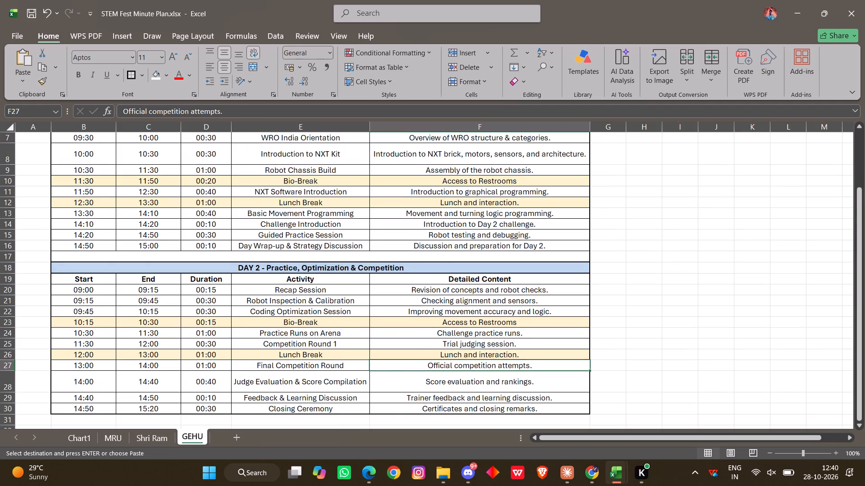
pyautogui.hotkey('ctrl', 'v')
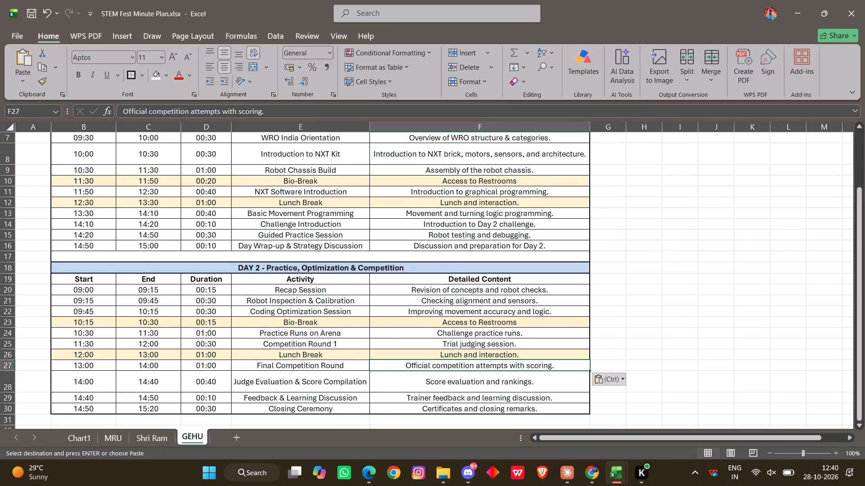
pyautogui.click(414, 342)
pyautogui.hotkey('ctrl', 'v')
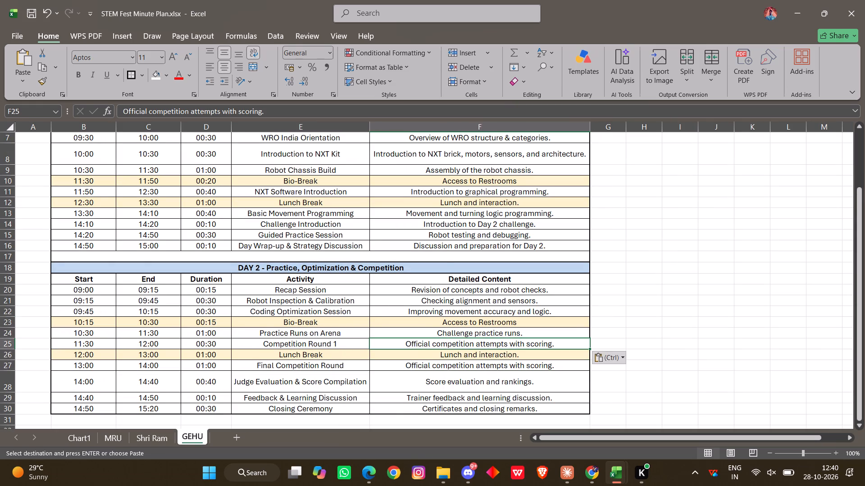
# Copy the Competition Round 2 activity from D22 of the Shri Ram sheet into E27 of the GEHU sheet.
pyautogui.click(328, 344)
pyautogui.click(161, 437)
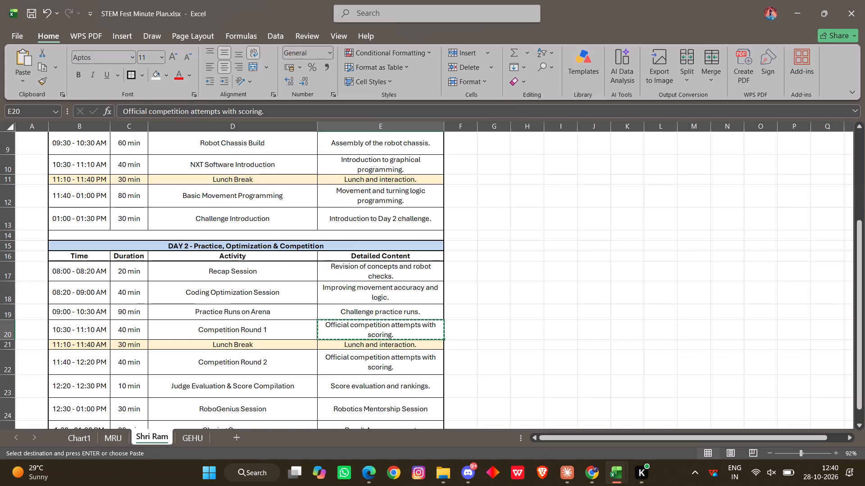
pyautogui.click(232, 367)
pyautogui.hotkey('ctrl', 'c')
pyautogui.click(182, 432)
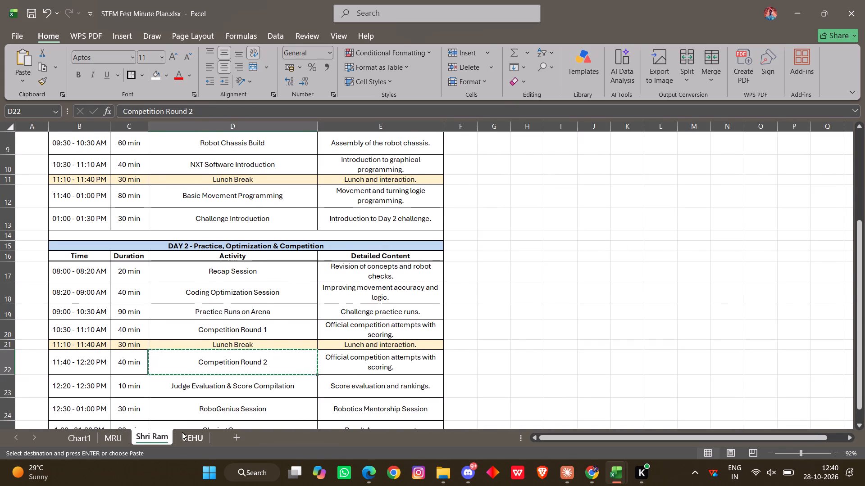
pyautogui.click(263, 369)
pyautogui.hotkey('ctrl', 'v')
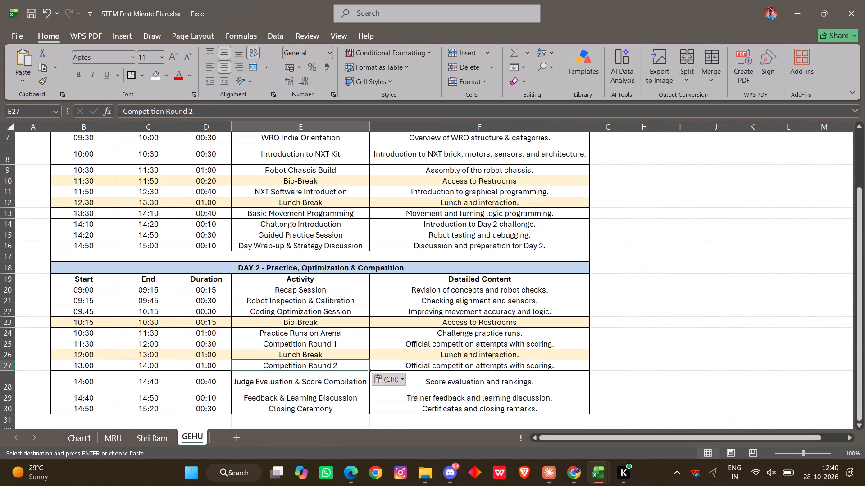
# Copy the 00:30 Duration of Competition Round 1 in D25 into D27 for Competition Round 2.
pyautogui.click(319, 387)
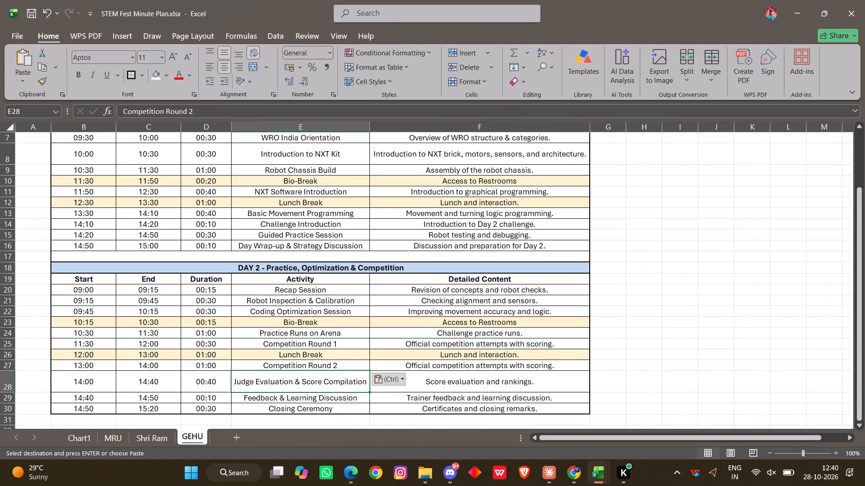
pyautogui.click(445, 387)
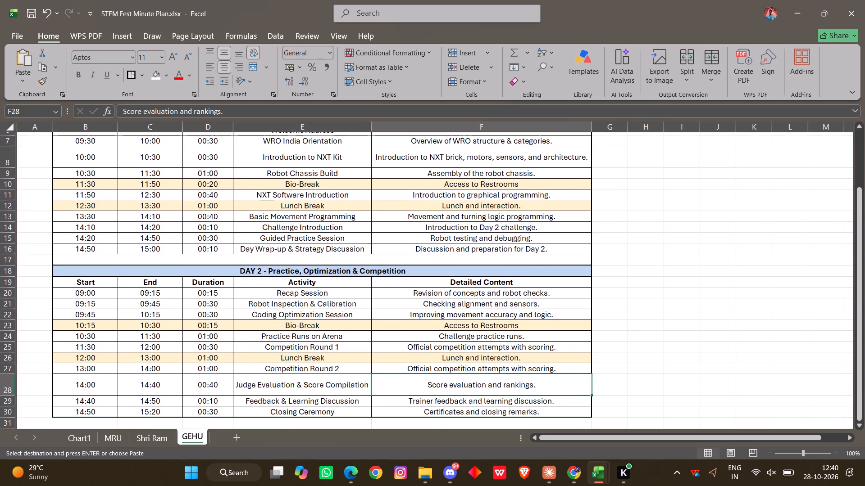
pyautogui.click(211, 341)
pyautogui.hotkey('ctrl', 'c')
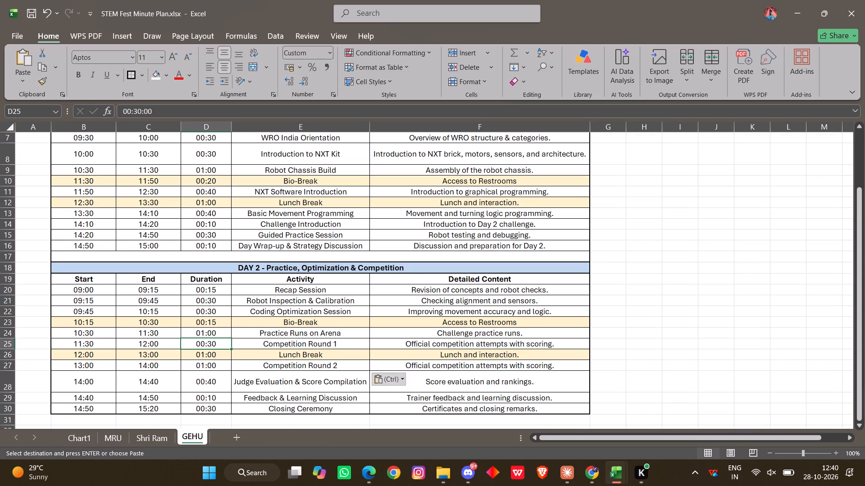
pyautogui.click(195, 364)
pyautogui.hotkey('ctrl', 'v')
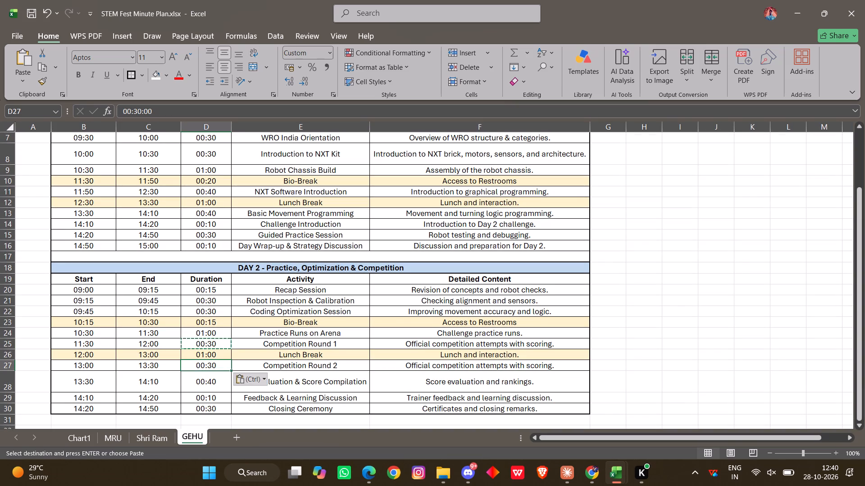
pyautogui.click(197, 381)
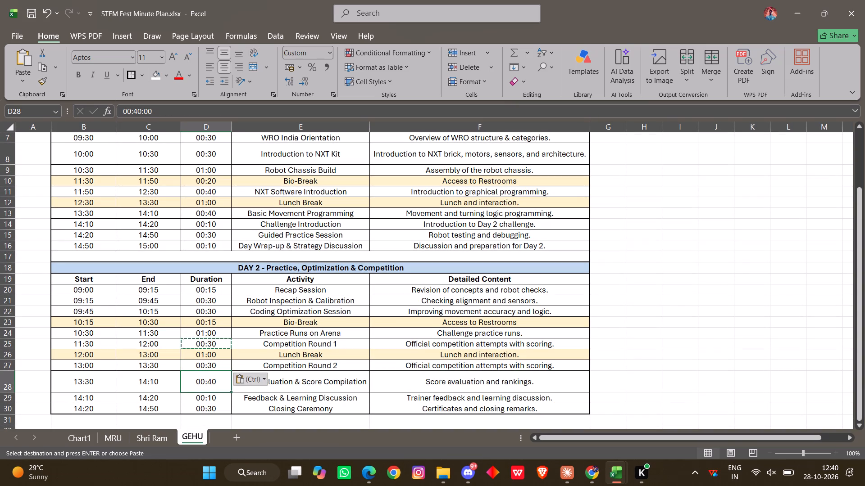
pyautogui.press('Escape')
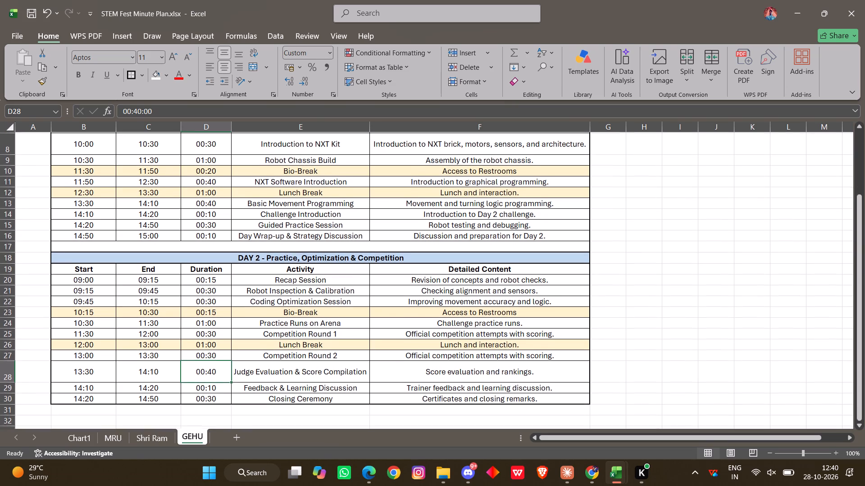
# Copy the RoboGenius Session activity from D24 of the Shri Ram sheet into E29 of the GEHU sheet.
pyautogui.scroll(1, 259, 385)
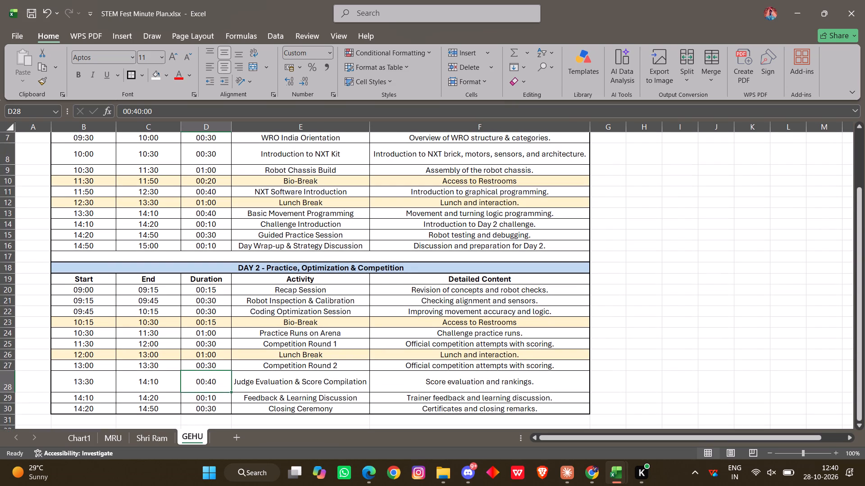
pyautogui.click(164, 438)
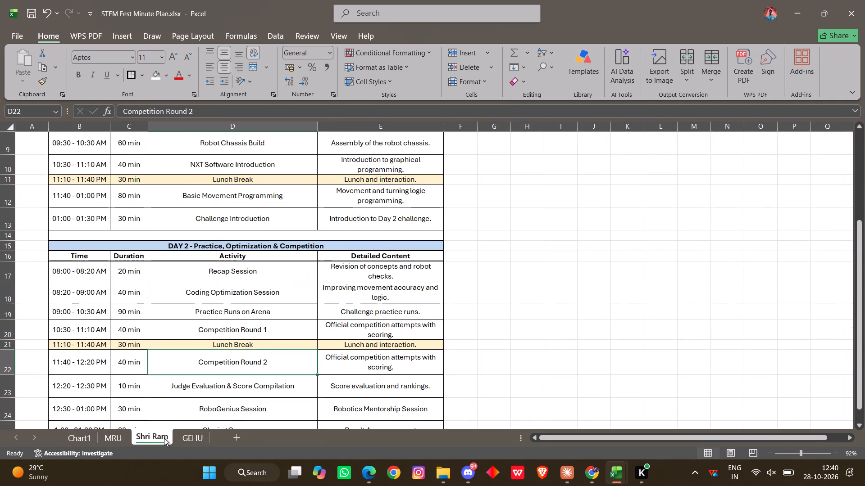
pyautogui.click(185, 445)
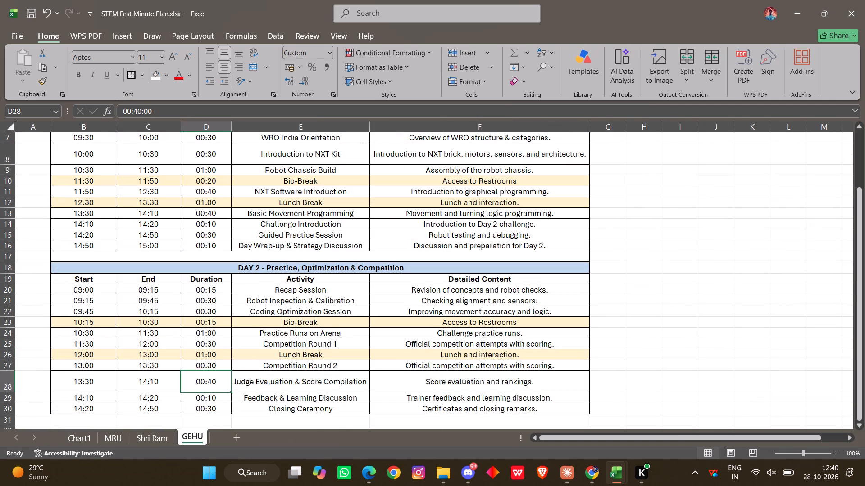
pyautogui.click(140, 436)
pyautogui.scroll(-1, 213, 393)
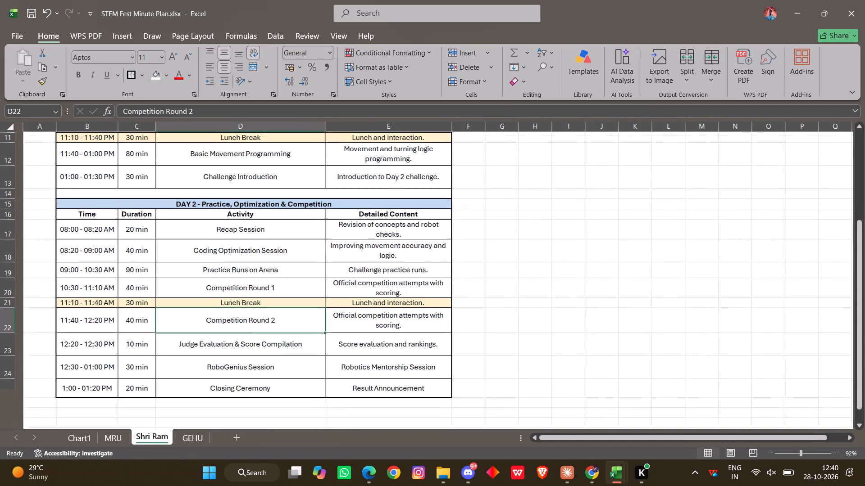
pyautogui.scroll(-1, 213, 393)
pyautogui.click(224, 363)
pyautogui.hotkey('ctrl', 'c')
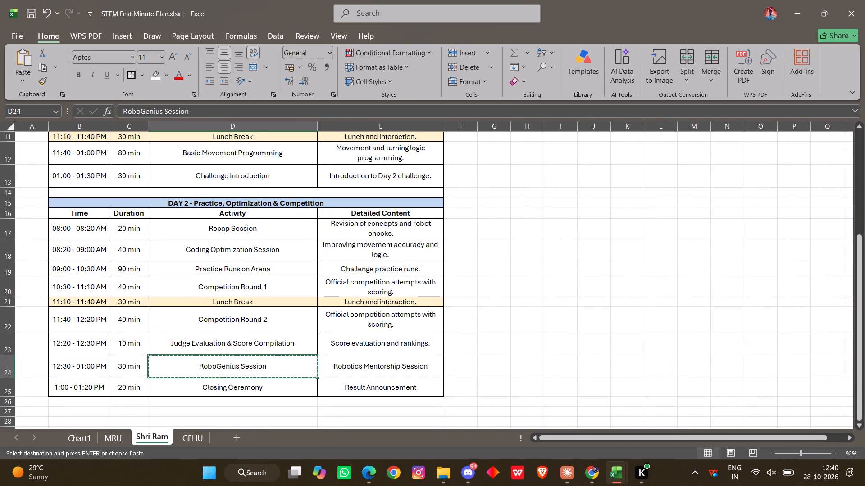
pyautogui.click(178, 445)
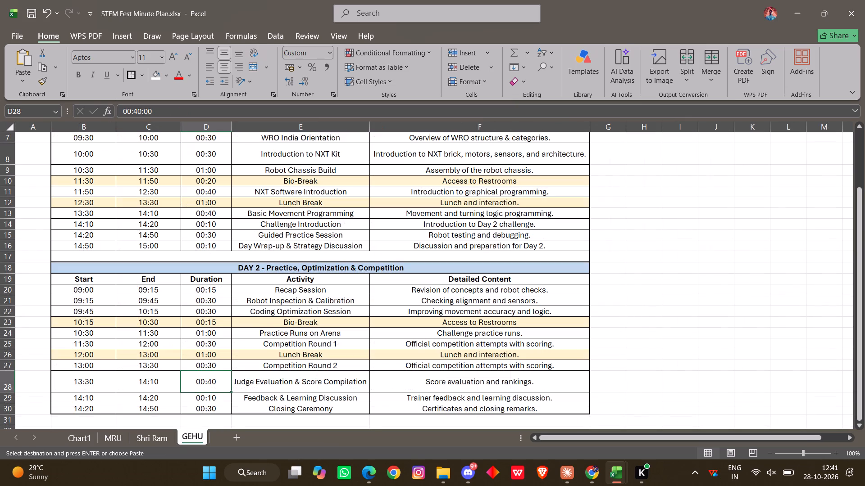
pyautogui.click(269, 402)
pyautogui.hotkey('ctrl', 'v')
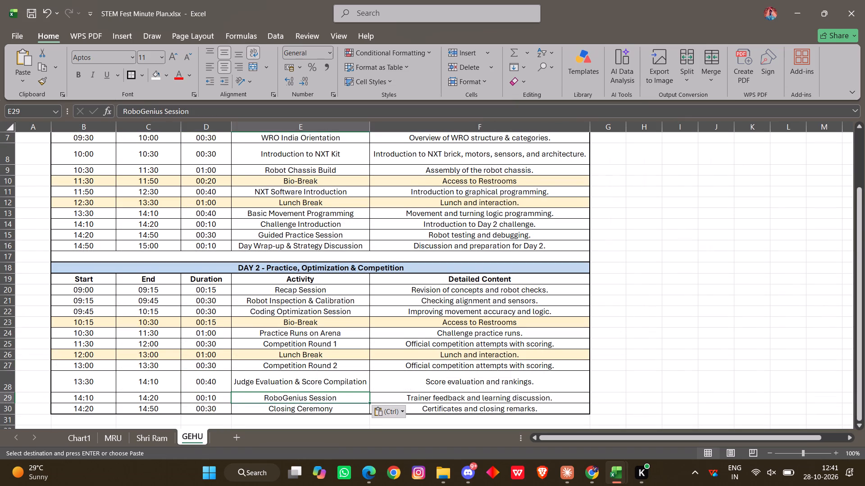
pyautogui.scroll(-1, 272, 369)
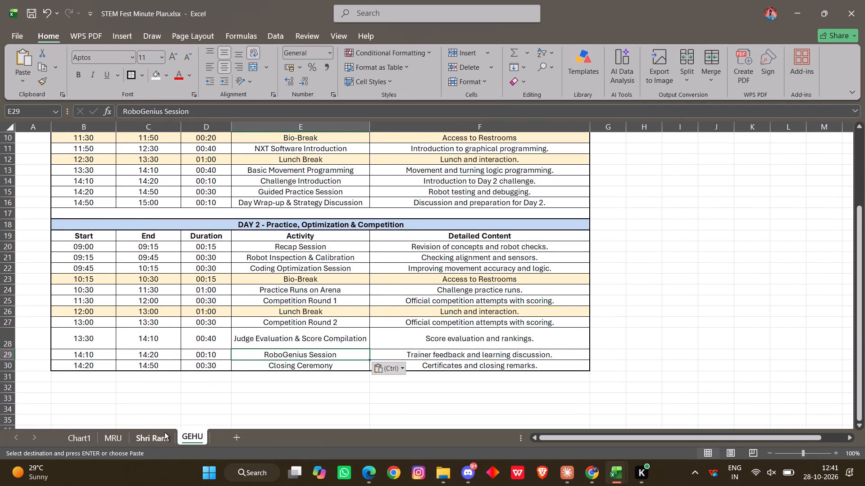
pyautogui.click(164, 432)
pyautogui.click(192, 442)
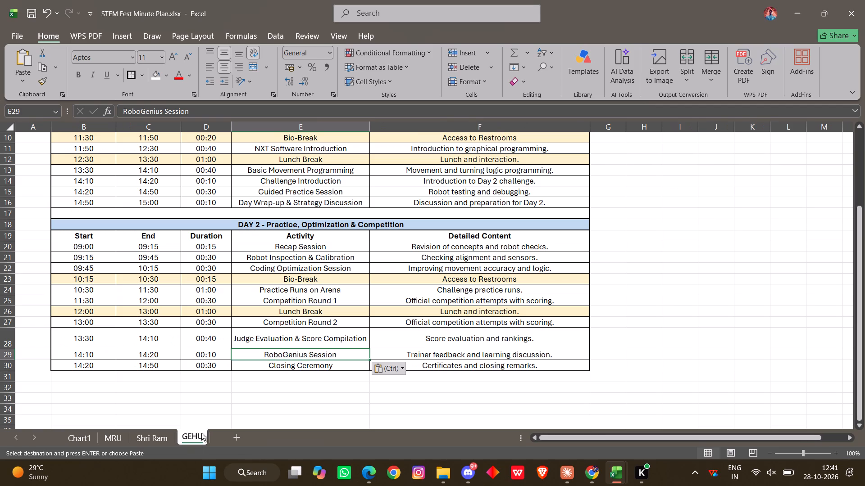
pyautogui.click(278, 382)
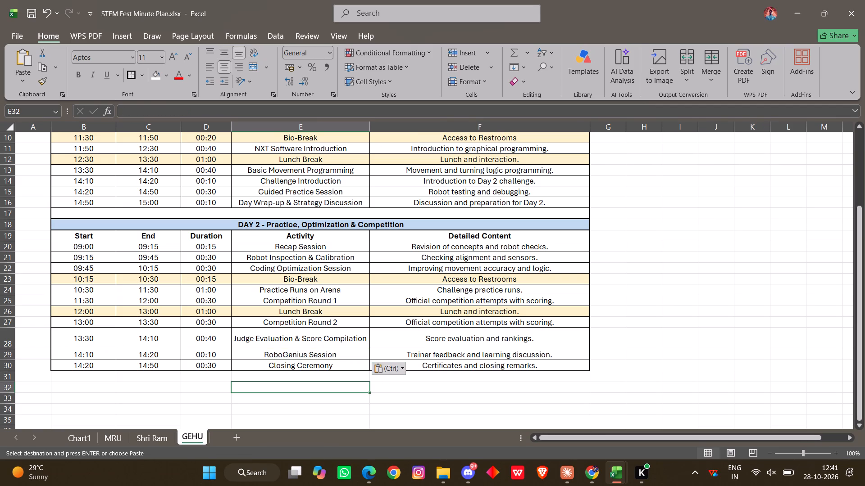
pyautogui.press('Escape')
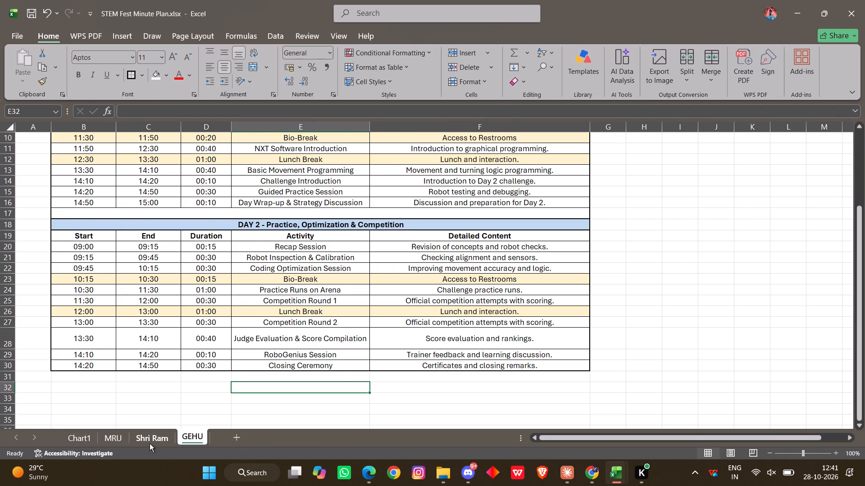
# Copy the detail "Robotics Mentorship Session" from E24 of the Shri Ram sheet into F29 of the GEHU sheet.
pyautogui.click(150, 443)
pyautogui.click(352, 364)
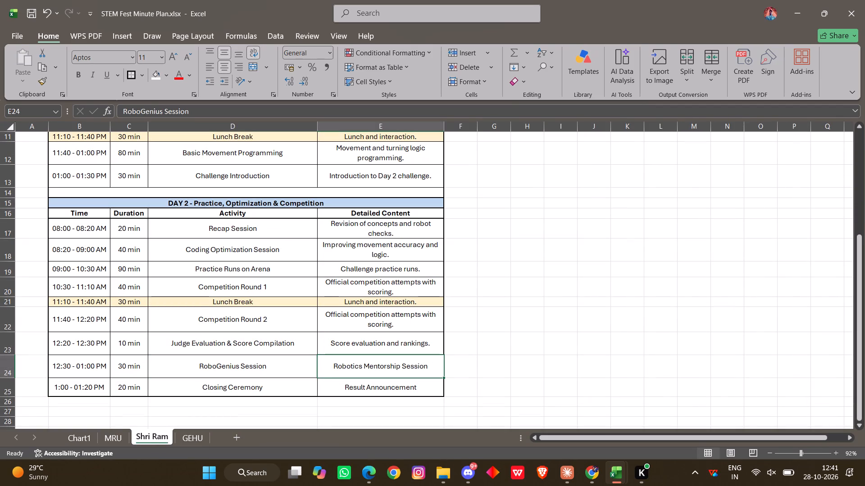
pyautogui.hotkey('ctrl', 'c')
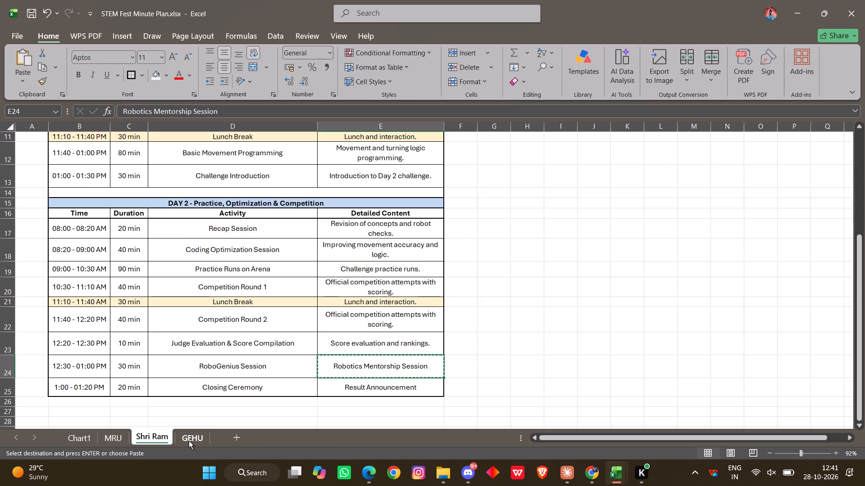
pyautogui.click(189, 441)
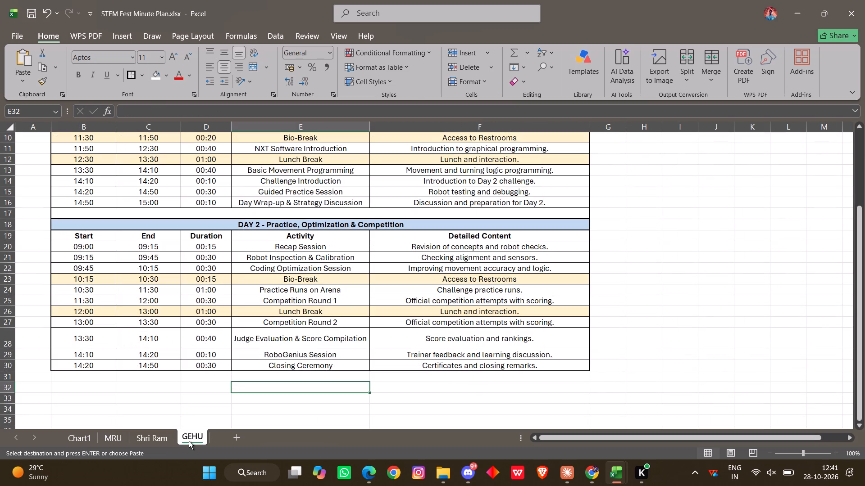
pyautogui.click(401, 351)
pyautogui.hotkey('ctrl', 'v')
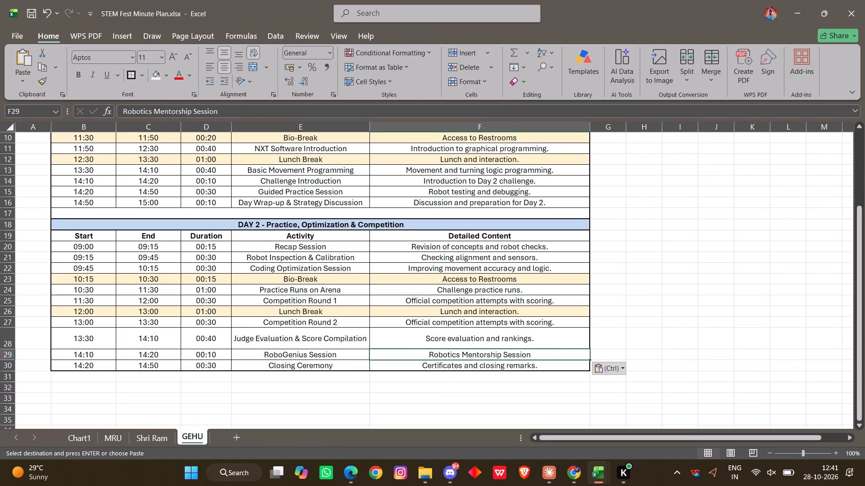
pyautogui.click(432, 379)
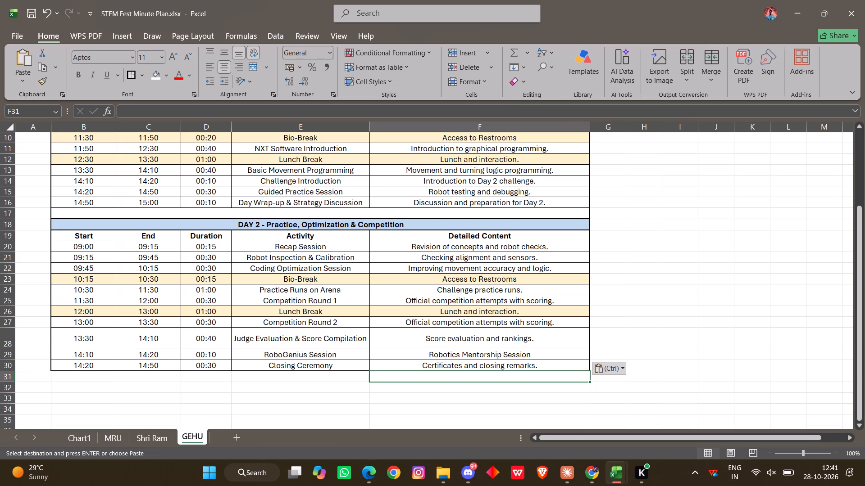
# Set the Day 2 Judge Evaluation & Score Compilation duration in D28 to 00:10.
pyautogui.scroll(1, 344, 321)
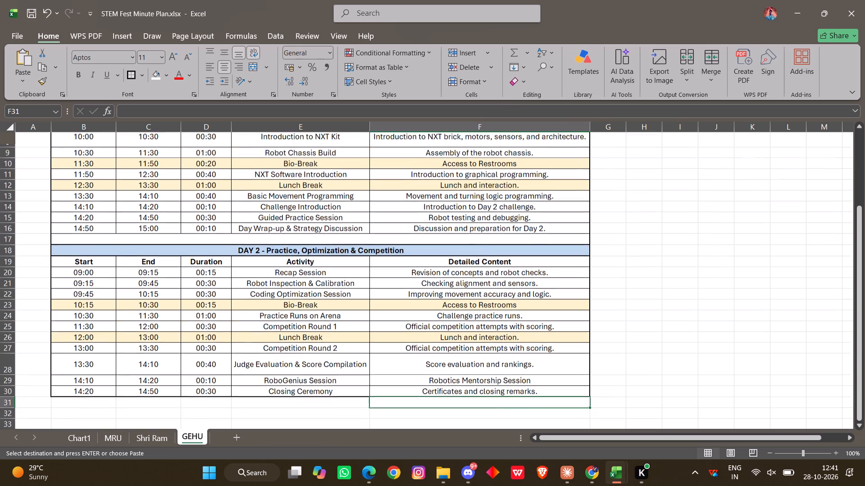
pyautogui.scroll(-2, 344, 321)
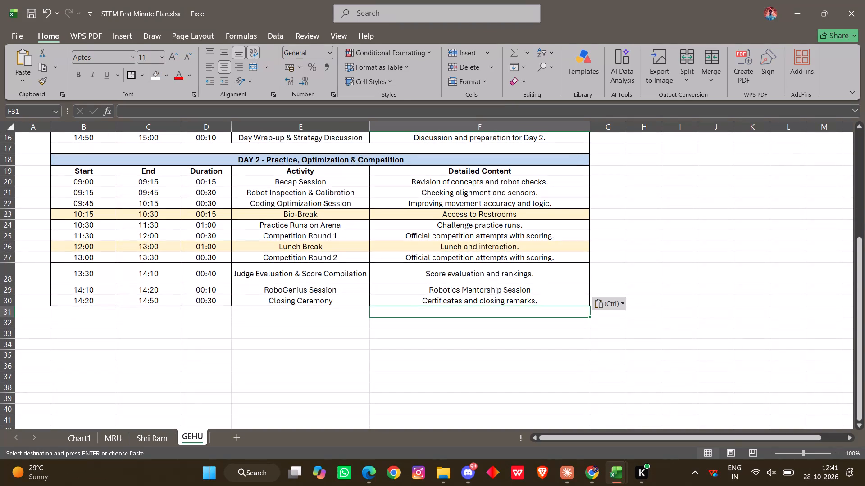
pyautogui.scroll(1, 392, 300)
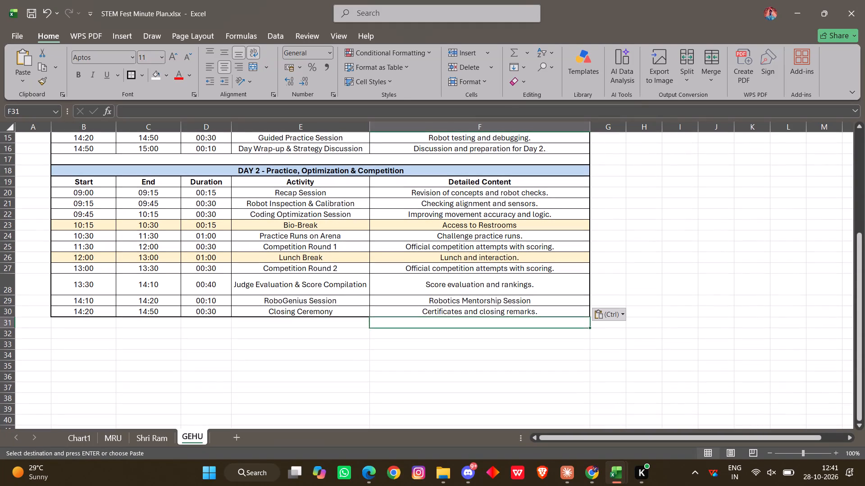
pyautogui.click(385, 346)
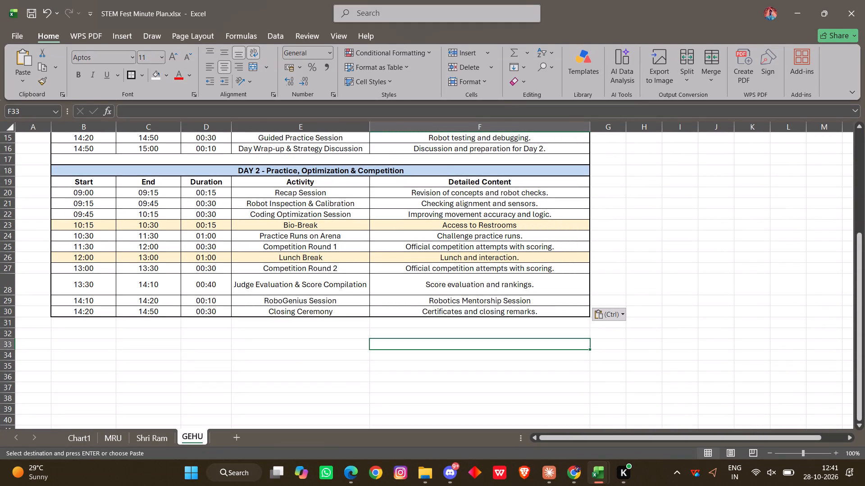
pyautogui.scroll(1, 327, 326)
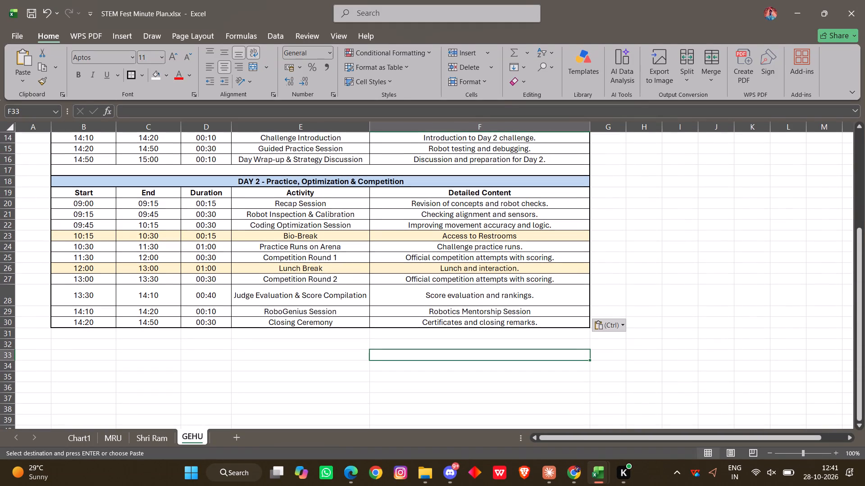
pyautogui.click(201, 286)
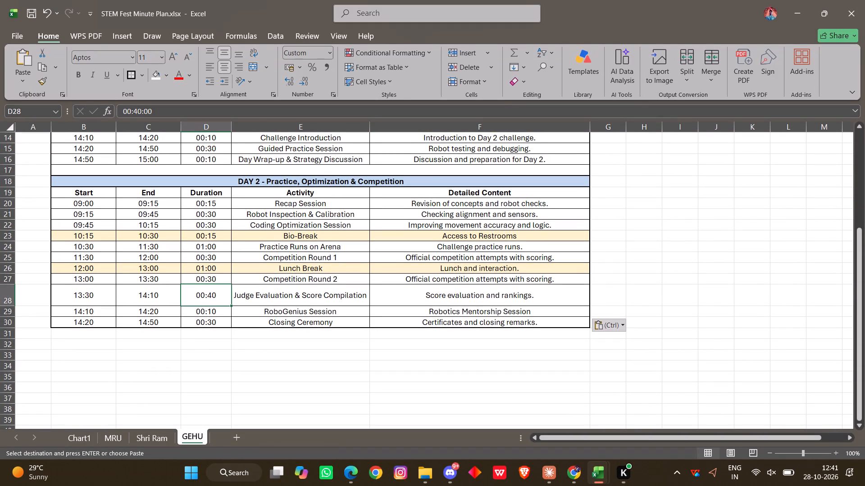
pyautogui.click(135, 112)
pyautogui.press('Delete')
pyautogui.press('1')
pyautogui.press('Return')
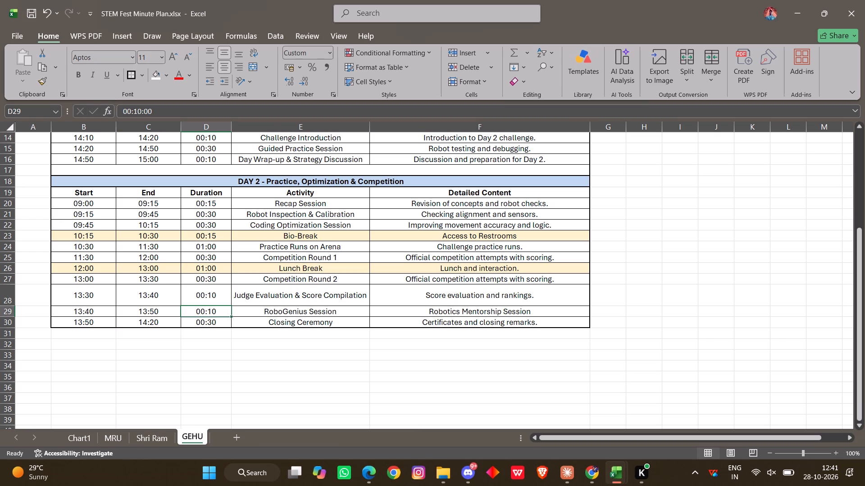
# Set the RoboGenius Session duration in D29 to 00:30.
pyautogui.click(137, 114)
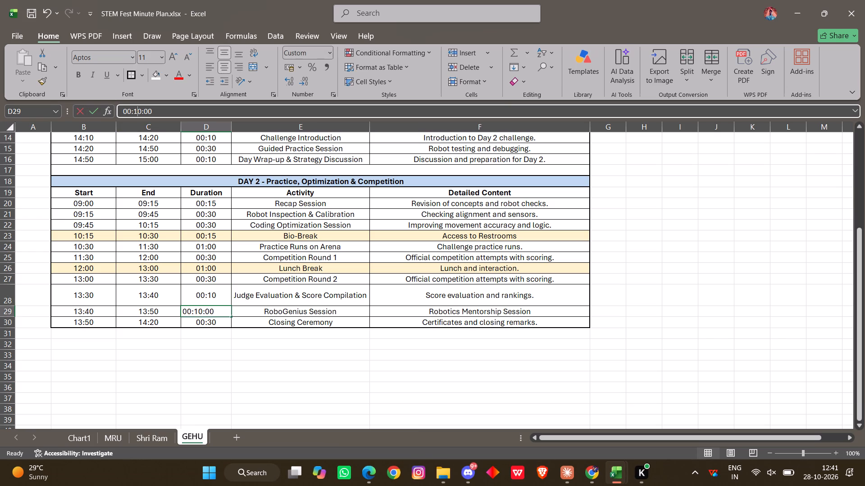
pyautogui.press('BackSpace')
pyautogui.press('3')
pyautogui.press('Return')
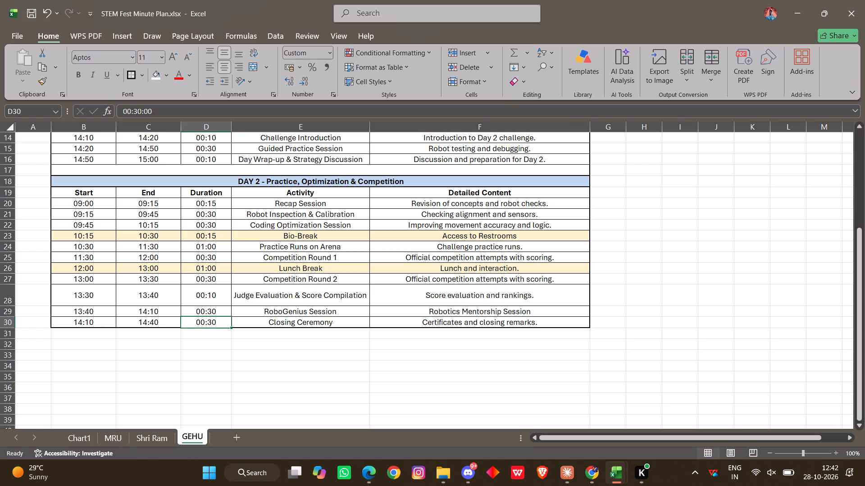
# Set the Closing Ceremony duration in D30 to 00:20.
pyautogui.click(137, 114)
pyautogui.press('BackSpace')
pyautogui.press('2')
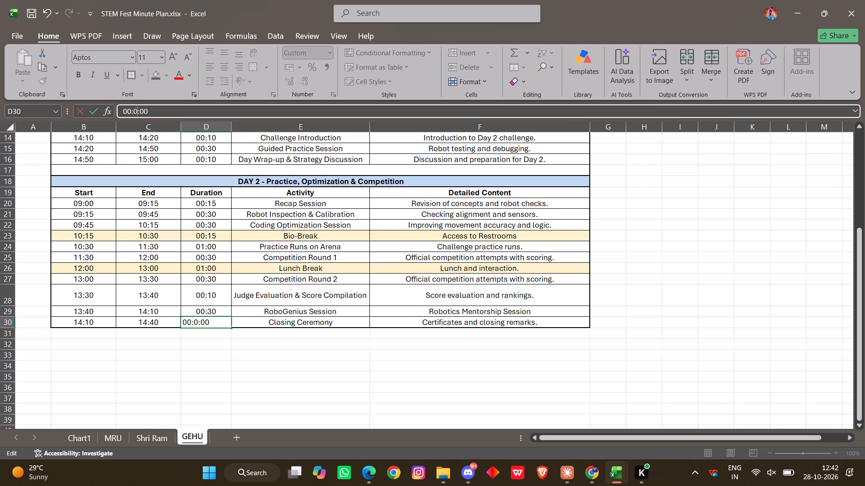
pyautogui.press('Return')
pyautogui.click(265, 332)
# Review the Day 1 and Day 2 timings, activities and details on the GEHU sheet from the title to the Closing Ceremony.
pyautogui.scroll(1, 265, 332)
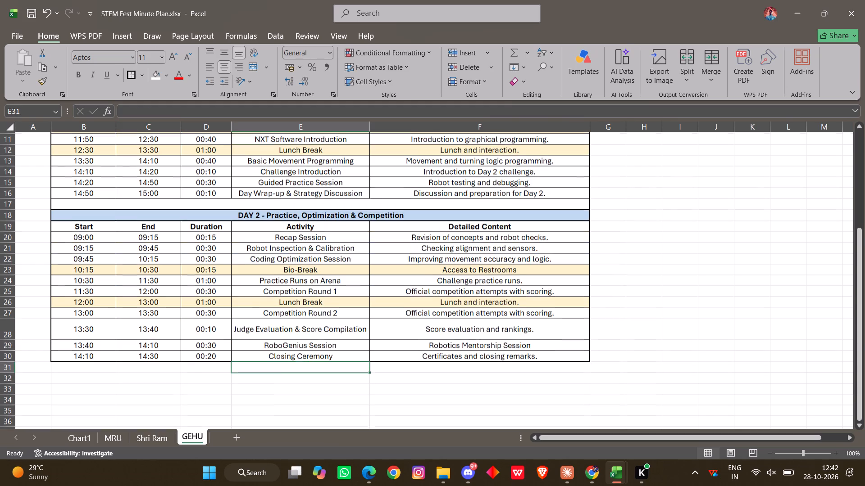
pyautogui.scroll(1, 265, 332)
pyautogui.scroll(1, 280, 374)
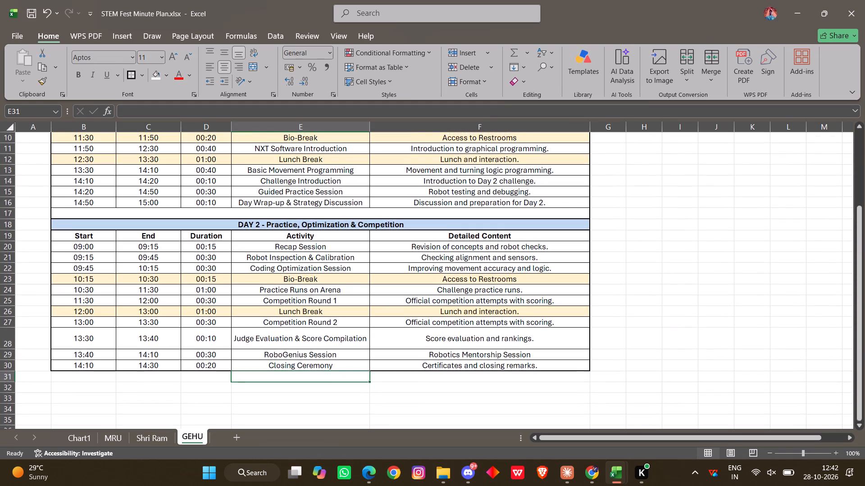
pyautogui.scroll(1, 280, 374)
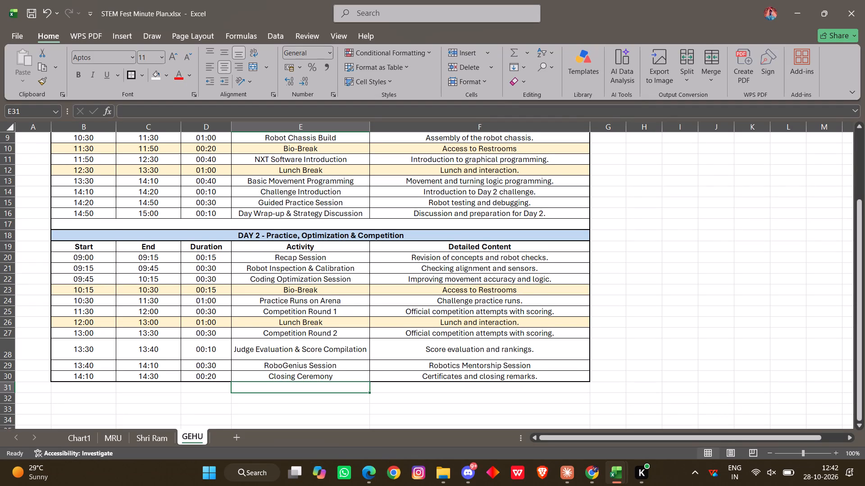
pyautogui.scroll(2, 401, 418)
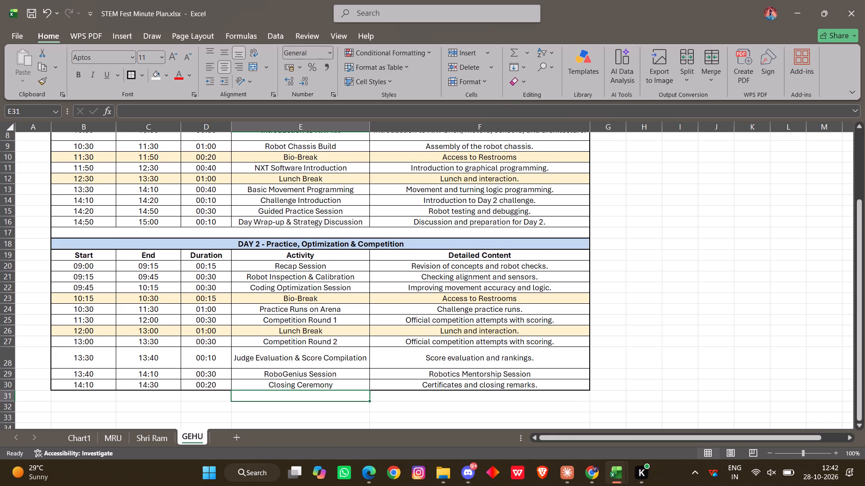
pyautogui.scroll(1, 401, 418)
pyautogui.click(401, 418)
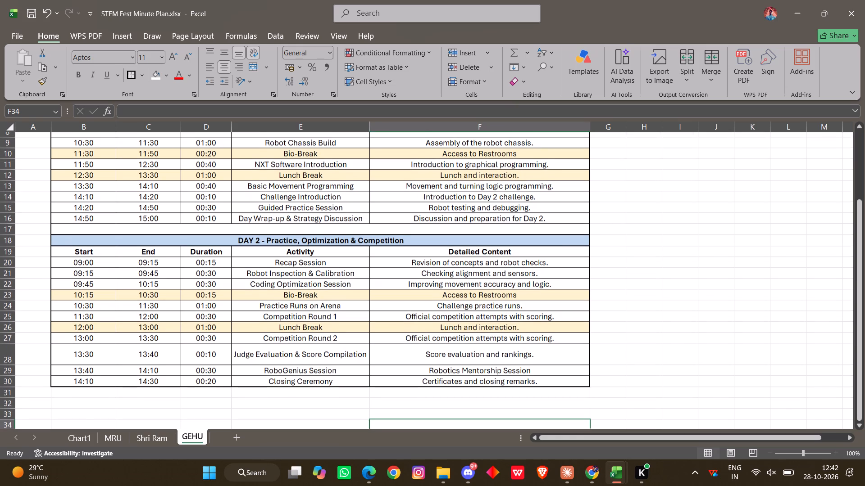
pyautogui.scroll(3, 355, 363)
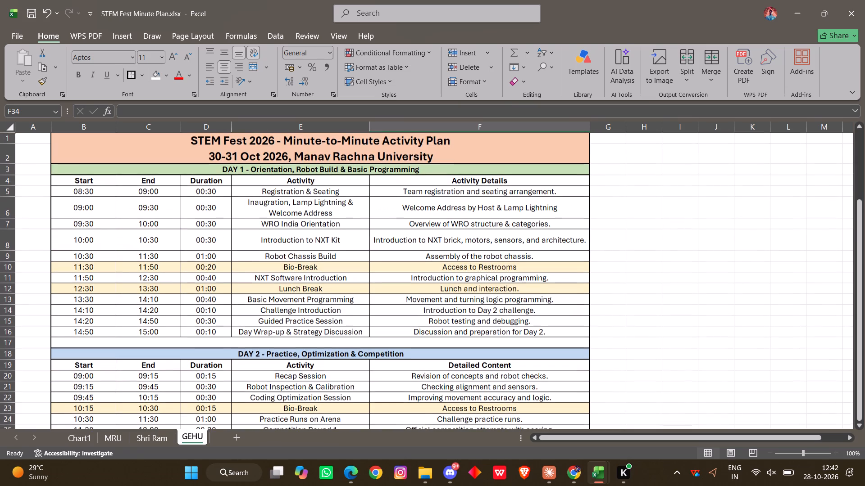
pyautogui.scroll(-4, 355, 363)
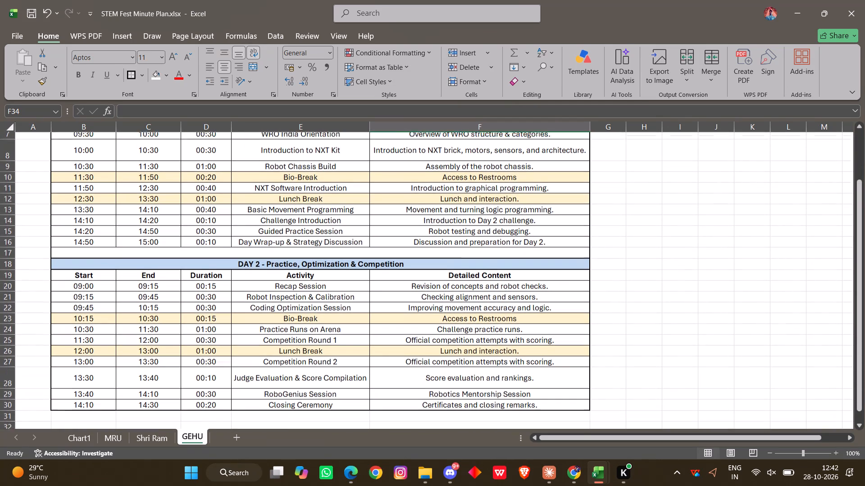
pyautogui.scroll(-3, 355, 363)
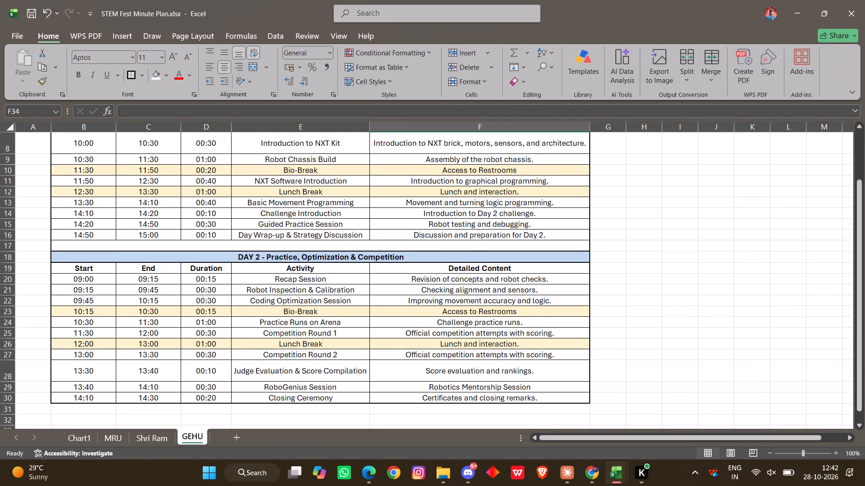
pyautogui.scroll(-1, 355, 363)
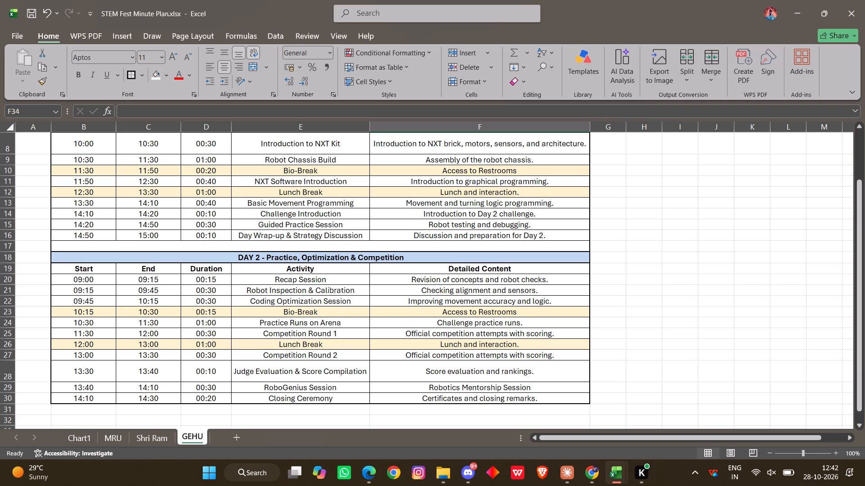
pyautogui.scroll(-2, 355, 363)
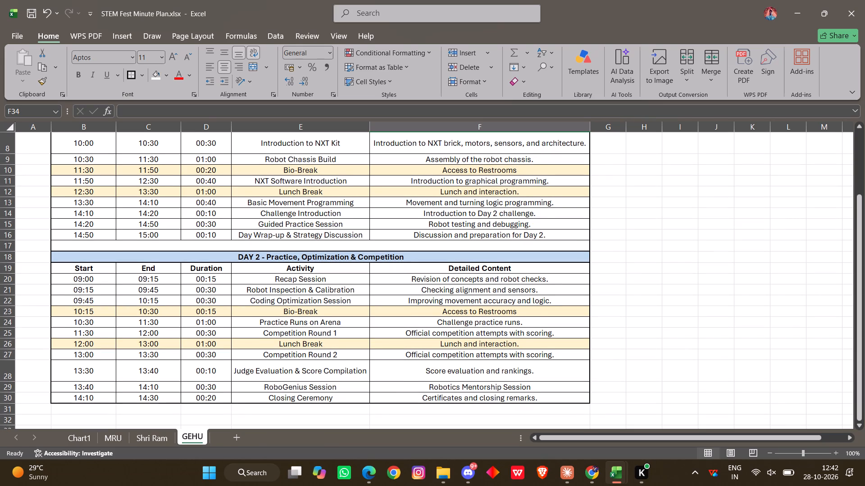
pyautogui.scroll(2, 355, 363)
pyautogui.scroll(-1, 355, 363)
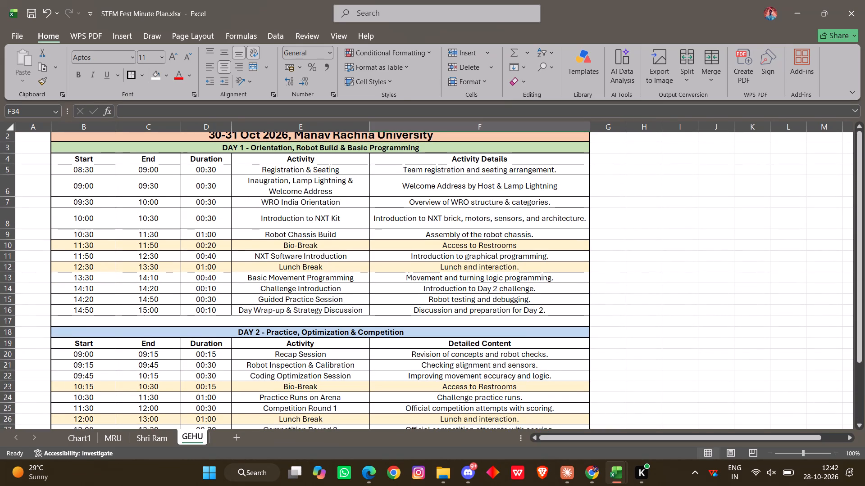
pyautogui.scroll(-1, 355, 363)
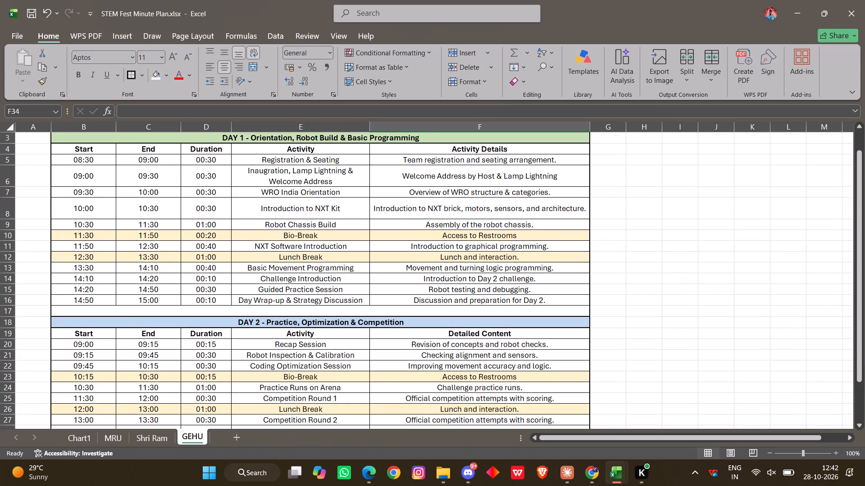
pyautogui.scroll(2, 355, 386)
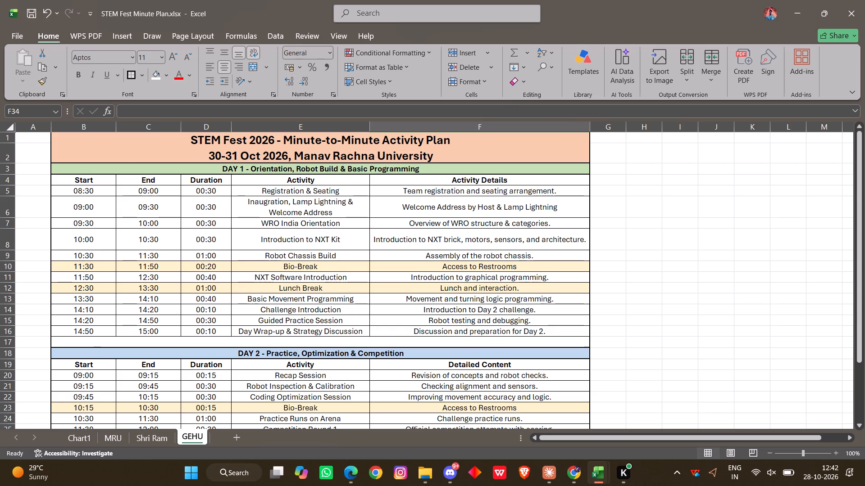
pyautogui.scroll(-1, 346, 313)
pyautogui.scroll(1, 346, 313)
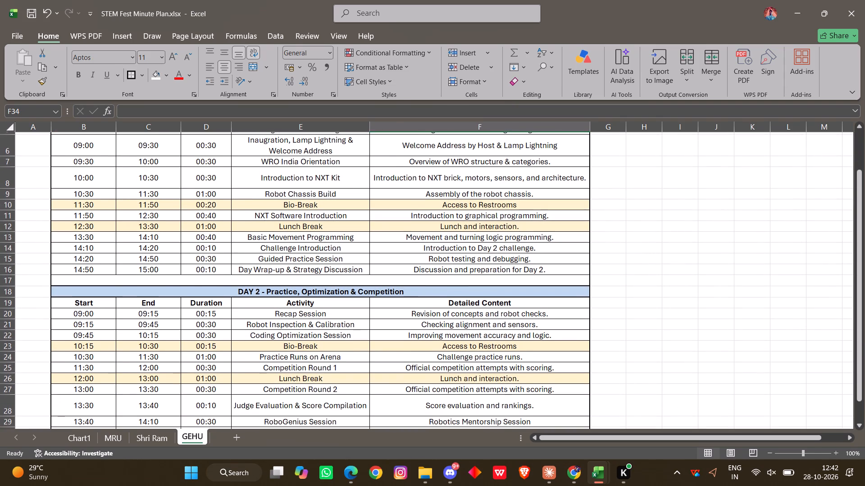
pyautogui.scroll(1, 346, 313)
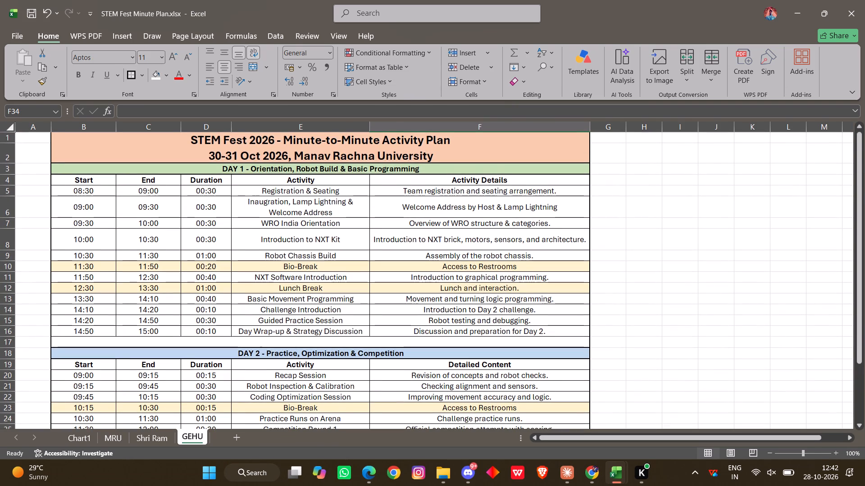
pyautogui.scroll(-1, 346, 313)
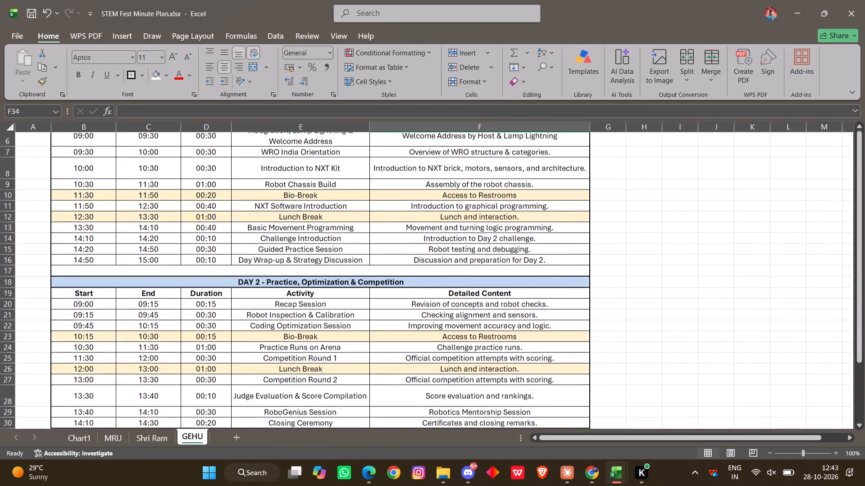
pyautogui.scroll(-1, 346, 313)
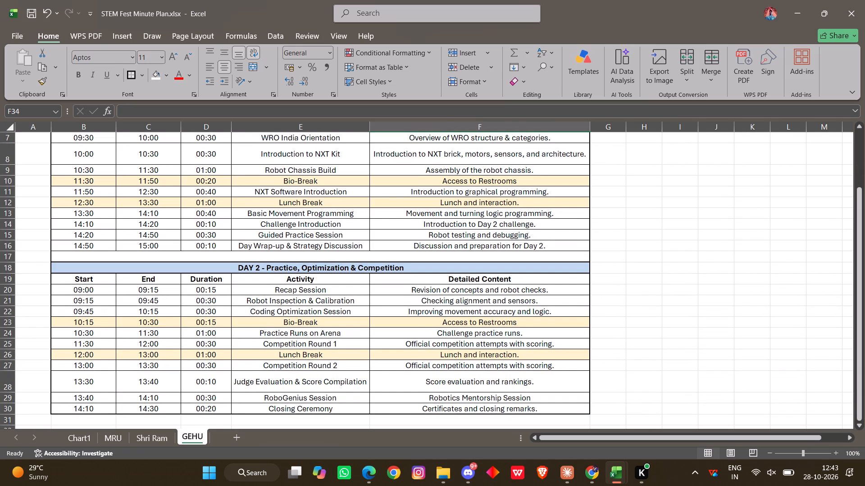
pyautogui.scroll(1, 346, 313)
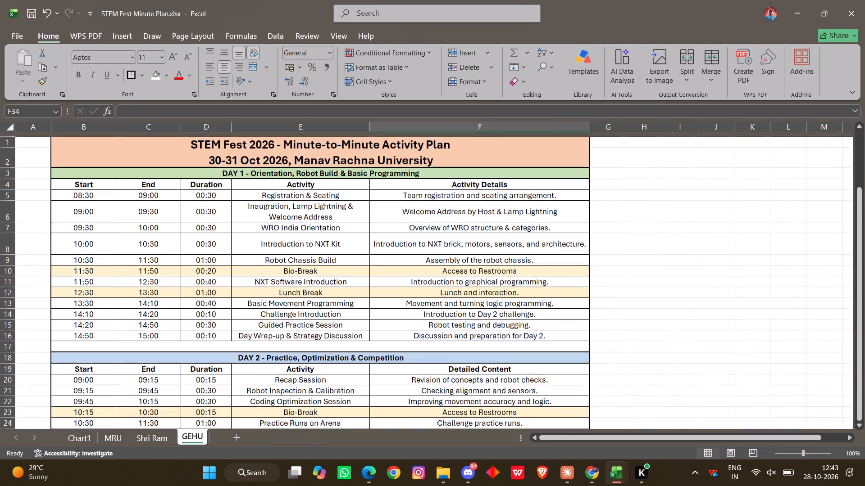
# Save the STEM Fest Minute Plan workbook.
pyautogui.hotkey('ctrl', 's')
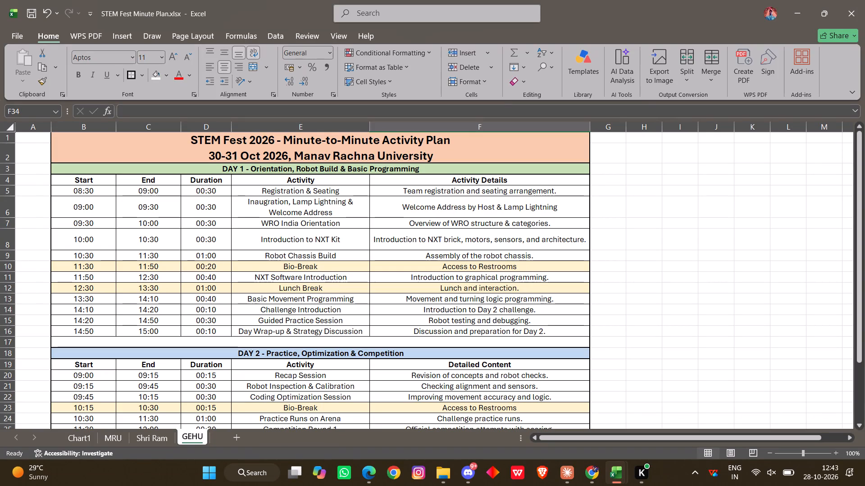
# Replace the venue in the GEHU sheet's title with "Graphic Era University, Haldwani", checking the Shri Ram sheet's title for reference.
pyautogui.click(146, 442)
pyautogui.scroll(5, 208, 373)
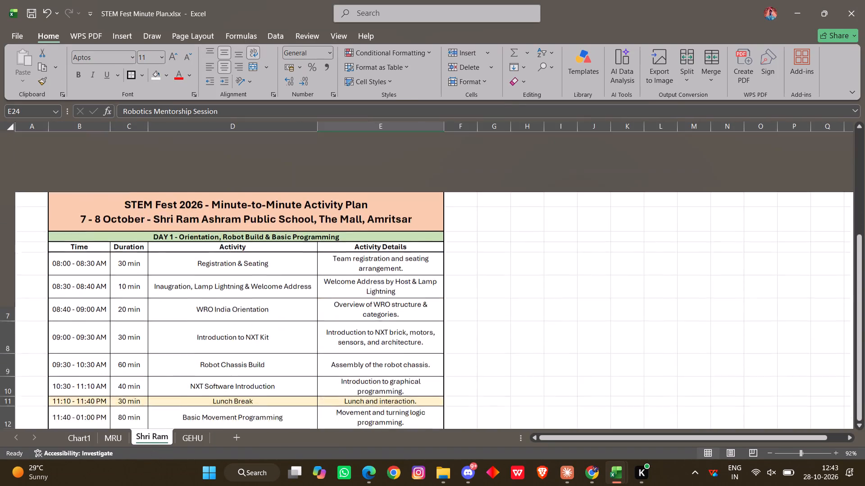
pyautogui.click(196, 437)
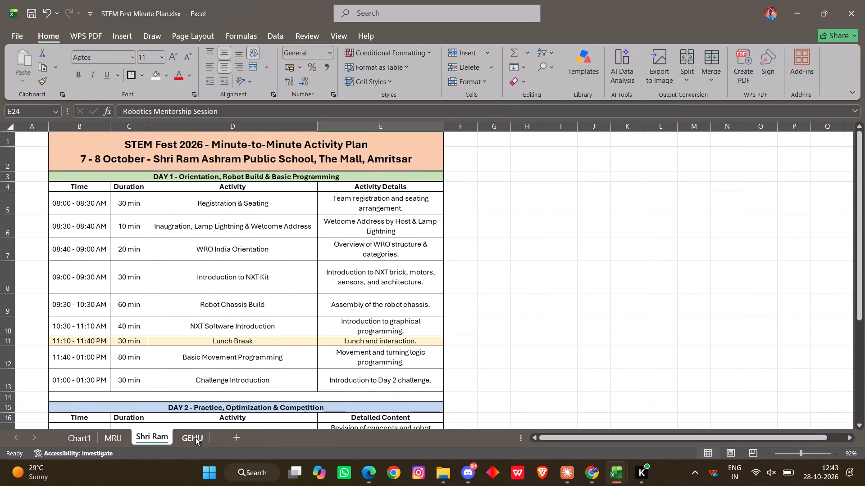
pyautogui.click(329, 165)
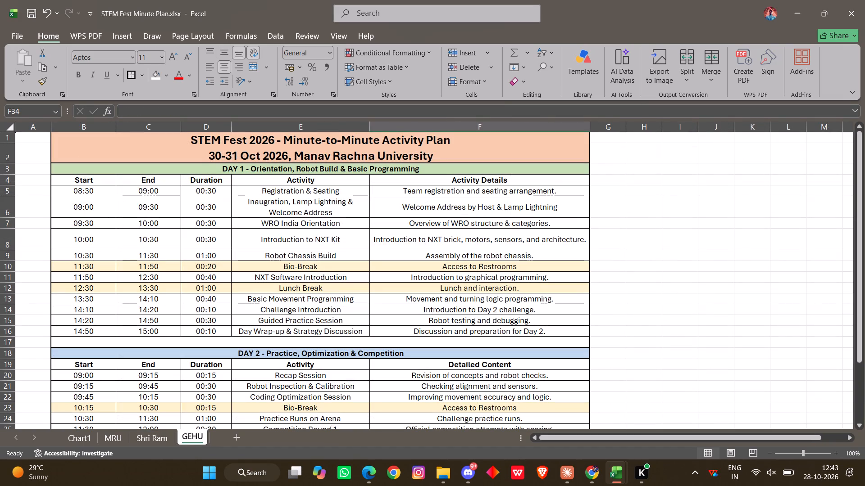
pyautogui.tripleClick(327, 160)
pyautogui.tripleClick(208, 167)
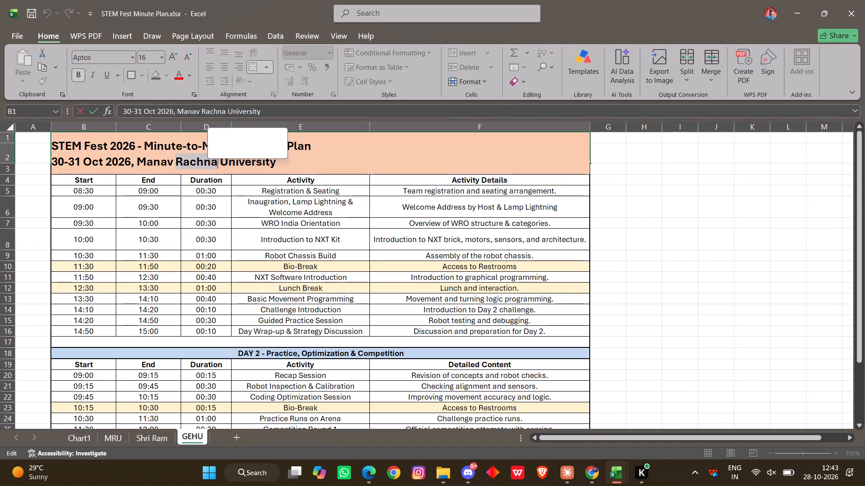
pyautogui.click(273, 164)
pyautogui.moveTo(281, 164); pyautogui.dragTo(139, 164)
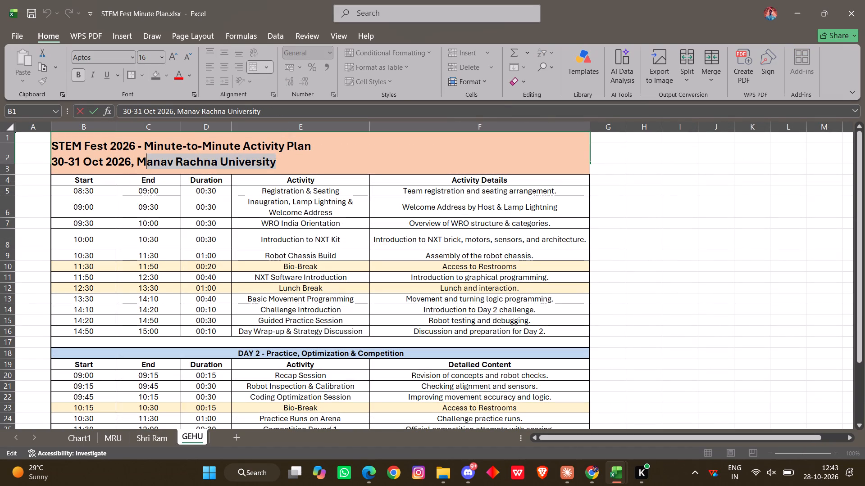
pyautogui.moveTo(139, 164); pyautogui.dragTo(139, 164)
pyautogui.write('Graph')
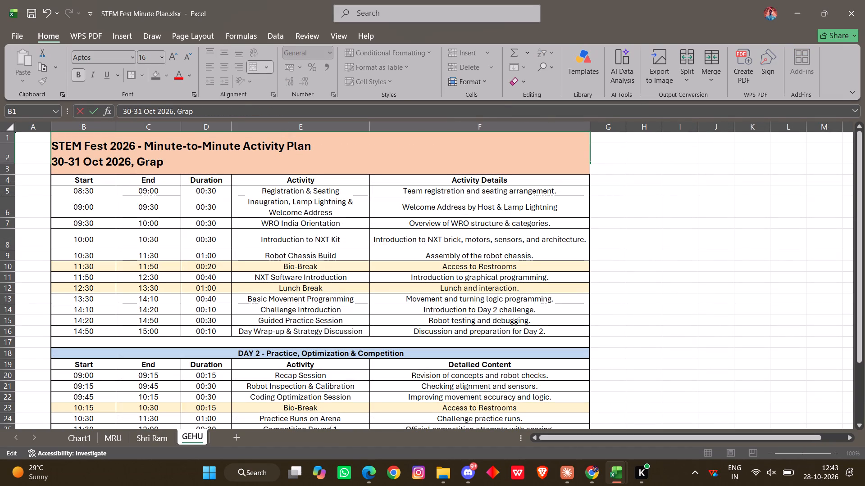
pyautogui.press('i')
pyautogui.write('c E')
pyautogui.write('ra University')
pyautogui.press('space')
pyautogui.press('BackSpace')
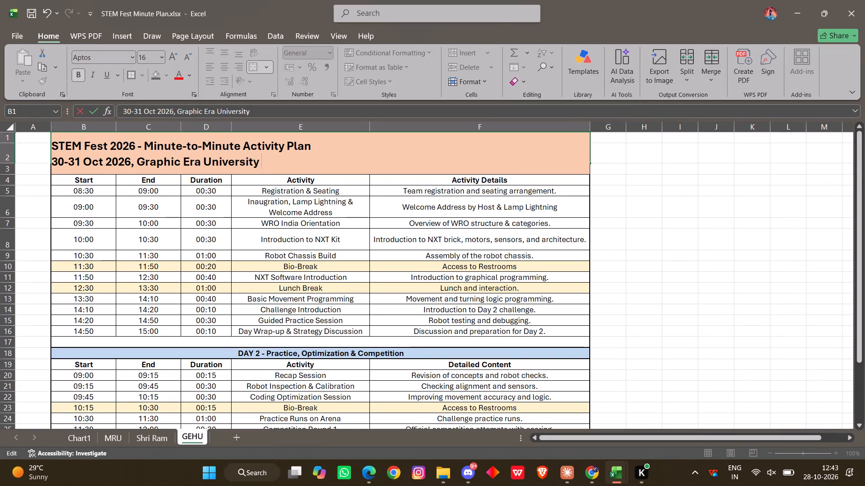
pyautogui.press('m')
pyautogui.press('BackSpace')
pyautogui.write(',')
pyautogui.press('space')
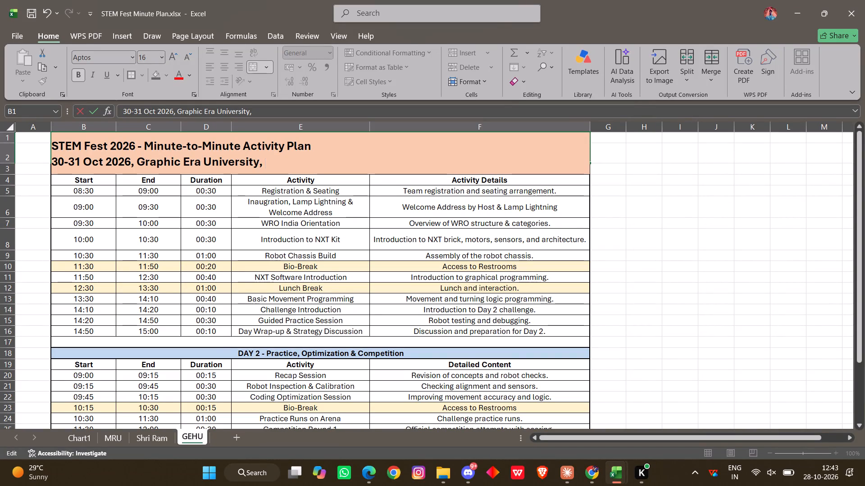
pyautogui.write('Halwa')
pyautogui.press('BackSpace')
pyautogui.press('BackSpace')
pyautogui.write('dwani')
pyautogui.press('Return')
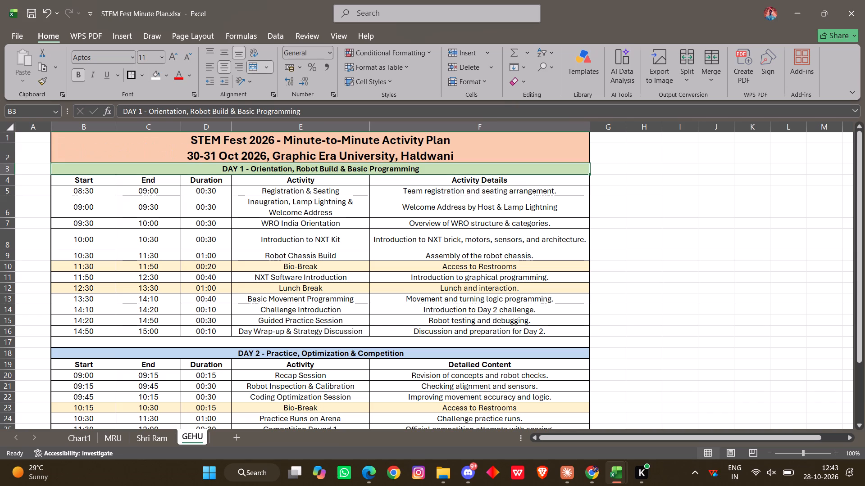
# Save the STEM Fest Minute Plan workbook.
pyautogui.click(627, 196)
pyautogui.hotkey('ctrl', 's')
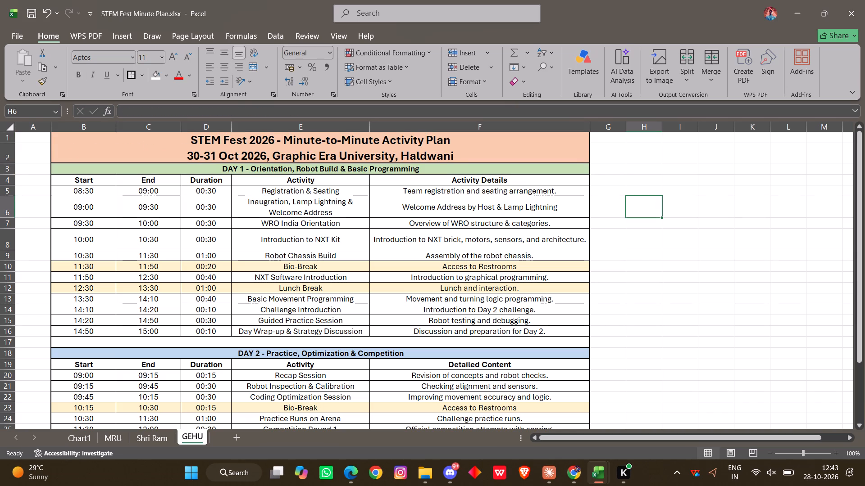
# Compare the titles and schedule layouts across the Shri Ram, MRU and GEHU sheets.
pyautogui.scroll(1, 456, 192)
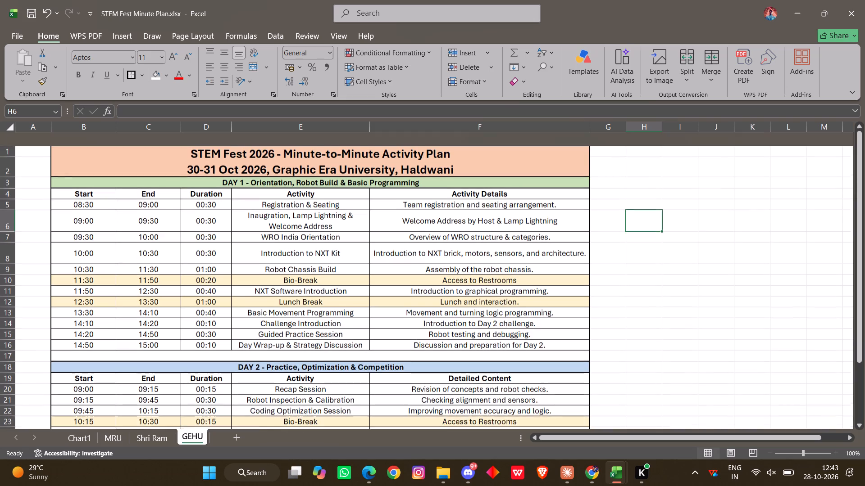
pyautogui.click(158, 443)
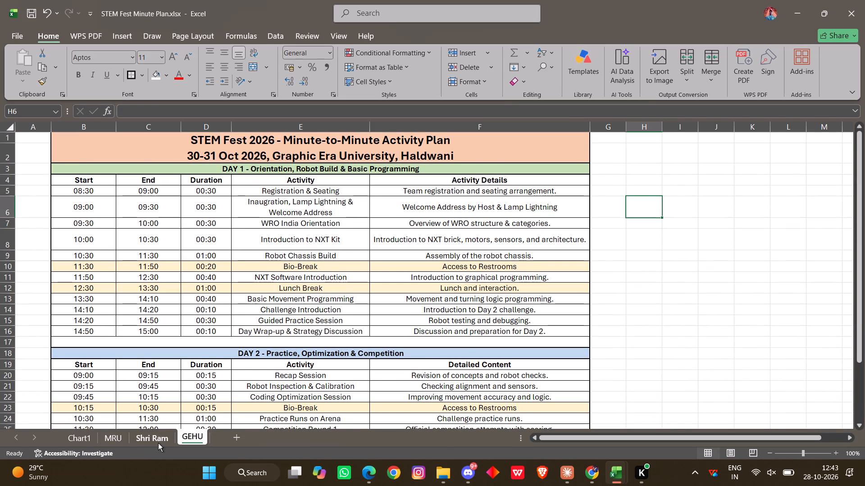
pyautogui.scroll(2, 246, 364)
pyautogui.click(283, 166)
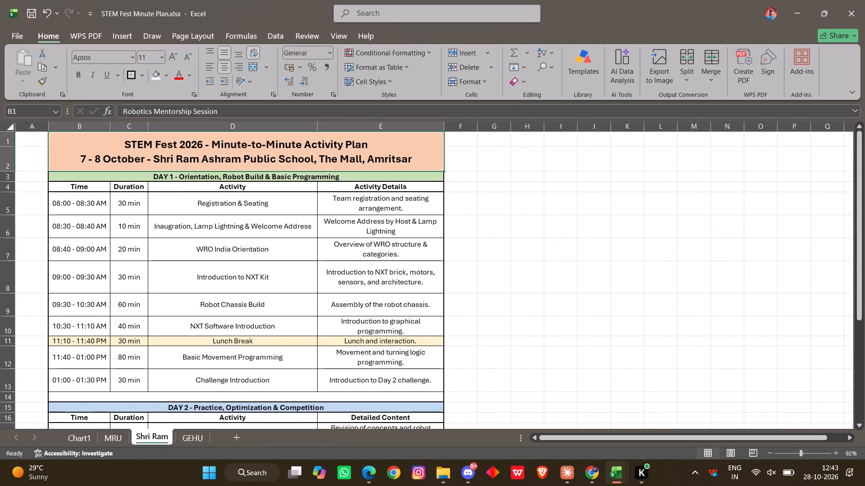
pyautogui.scroll(2, 287, 172)
pyautogui.click(126, 435)
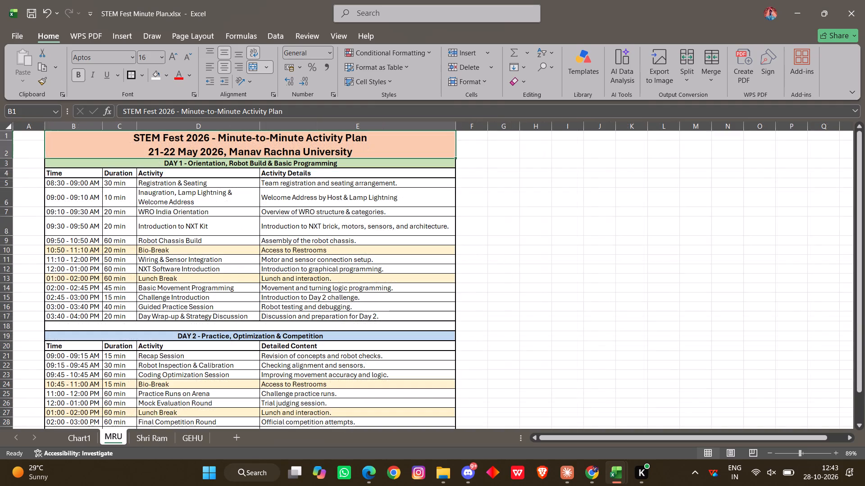
pyautogui.hscroll(1, 196, 374)
pyautogui.hscroll(2, 286, 383)
pyautogui.scroll(1, 286, 383)
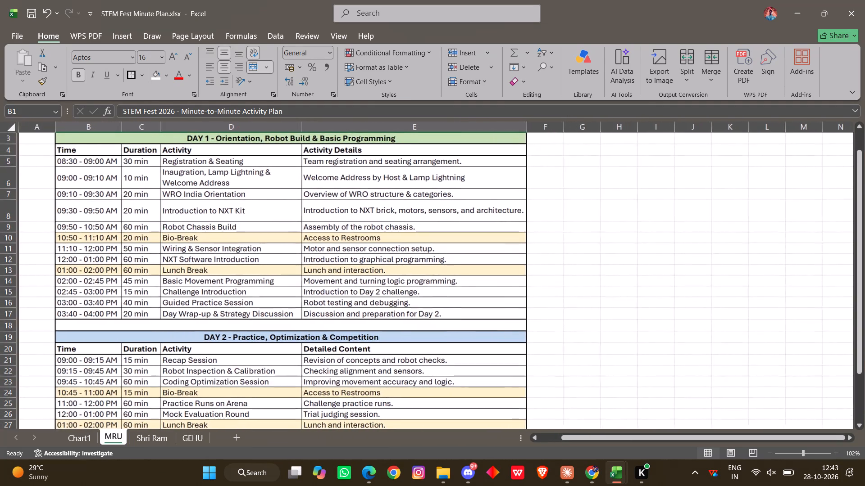
pyautogui.scroll(1, 286, 383)
pyautogui.scroll(2, 244, 352)
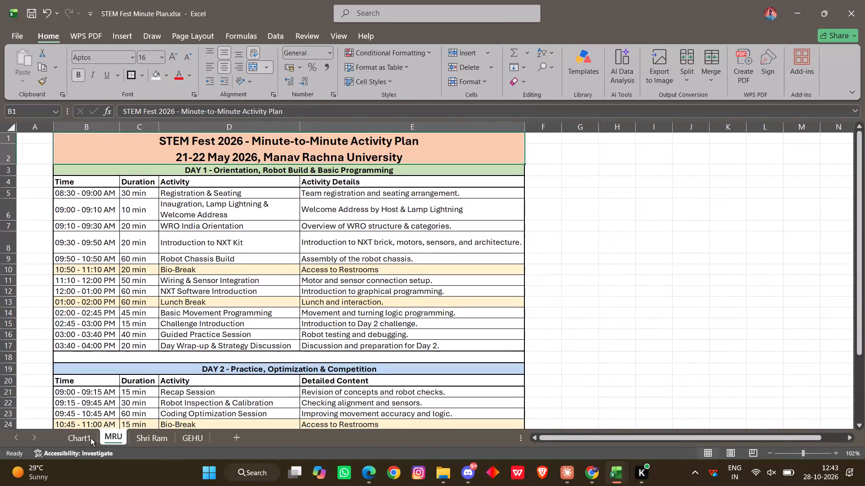
pyautogui.click(90, 437)
pyautogui.click(116, 441)
pyautogui.scroll(2, 193, 360)
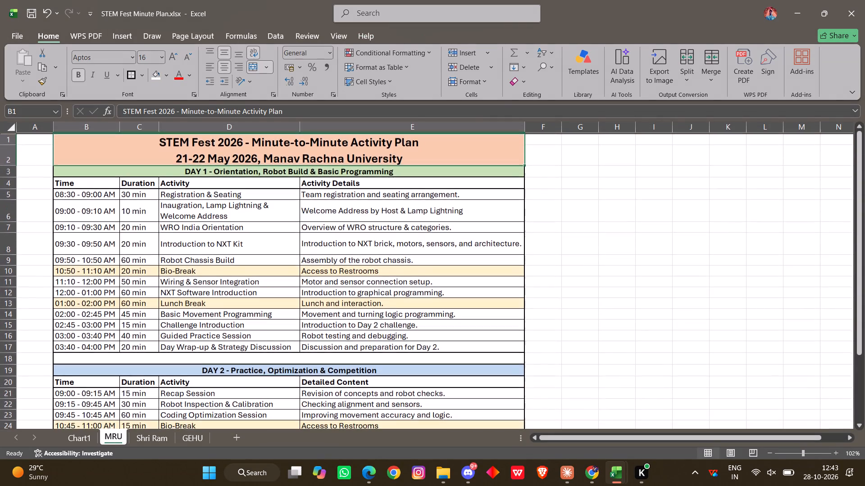
pyautogui.click(137, 441)
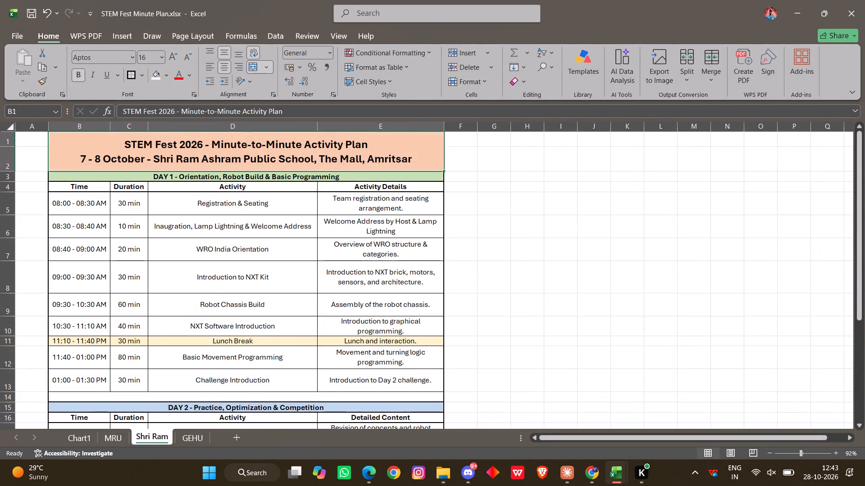
pyautogui.scroll(2, 181, 388)
pyautogui.click(180, 432)
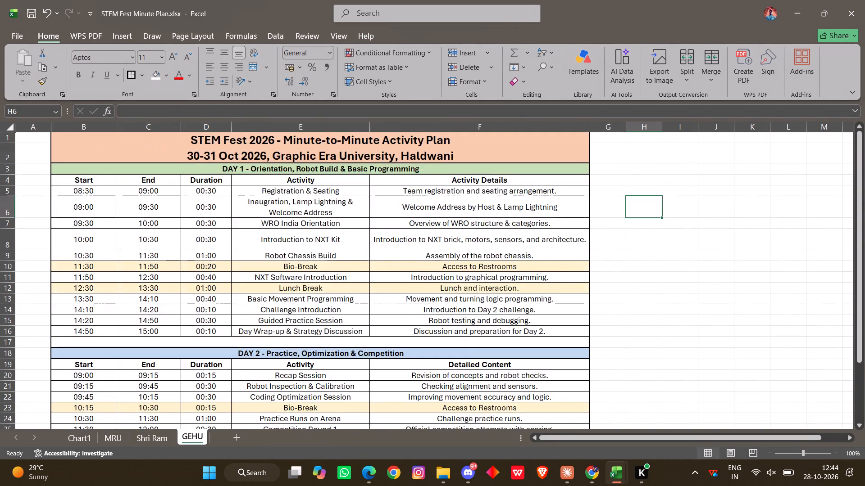
pyautogui.scroll(2, 239, 356)
pyautogui.scroll(-2, 284, 320)
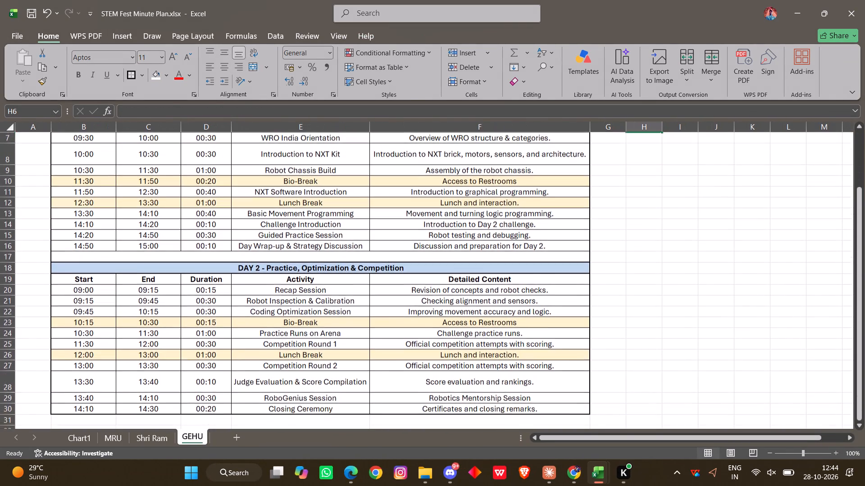
pyautogui.scroll(2, 284, 320)
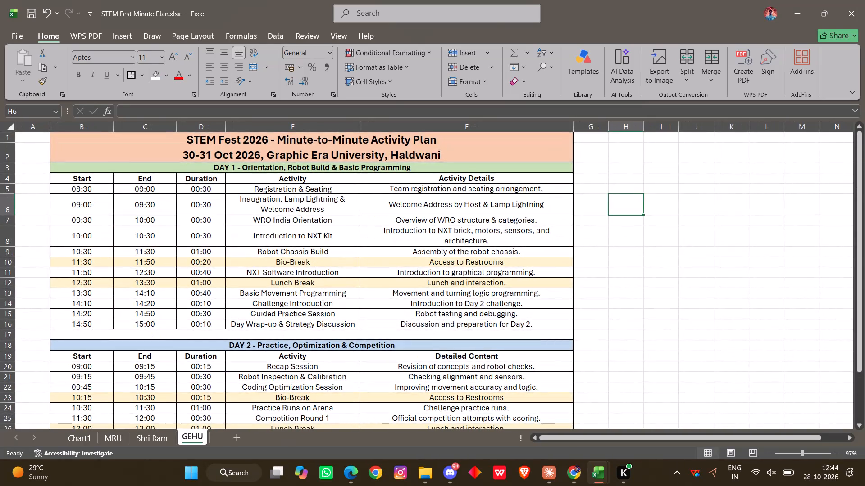
pyautogui.scroll(1, 284, 320)
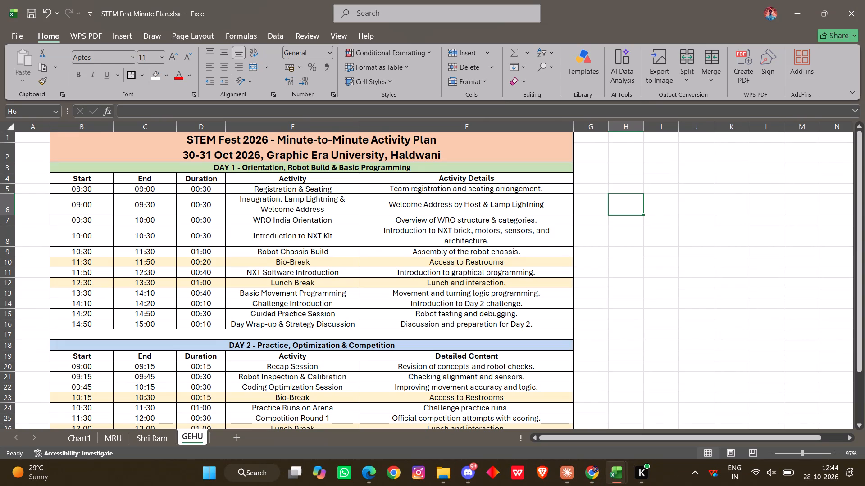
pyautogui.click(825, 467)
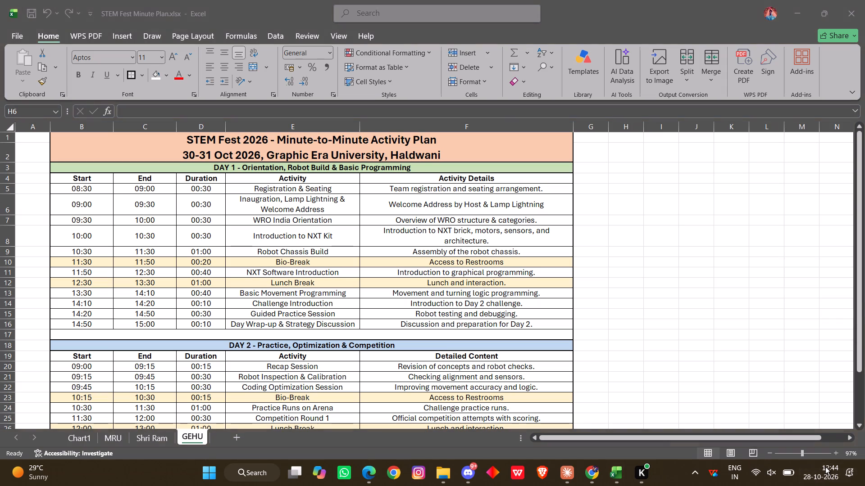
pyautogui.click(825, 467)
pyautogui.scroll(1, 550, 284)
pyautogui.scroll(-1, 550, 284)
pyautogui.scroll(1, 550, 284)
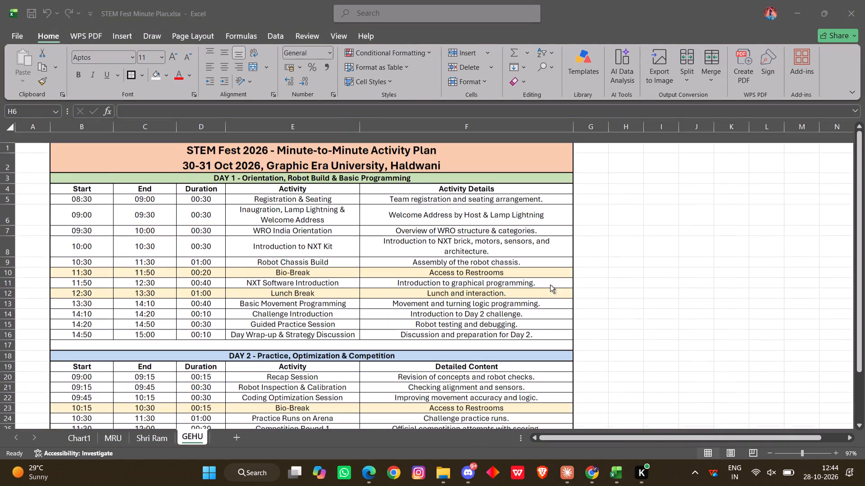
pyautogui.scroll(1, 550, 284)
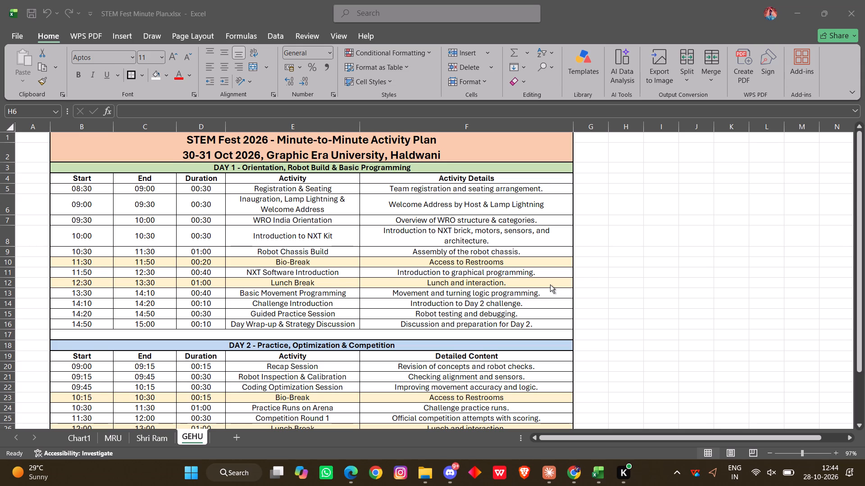
# Review the GEHU sheet's Day 1 and Day 2 schedules from the title to the Closing Ceremony.
pyautogui.scroll(1, 550, 284)
pyautogui.scroll(-1, 430, 242)
pyautogui.scroll(-1, 422, 304)
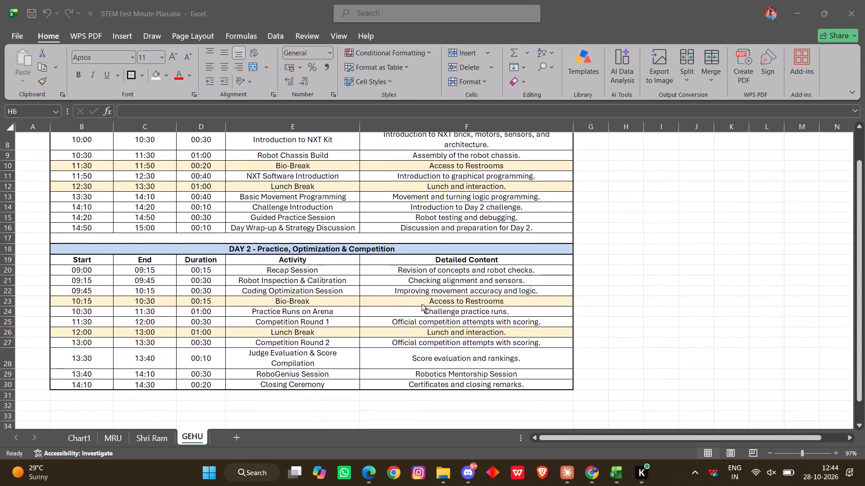
pyautogui.scroll(-3, 422, 304)
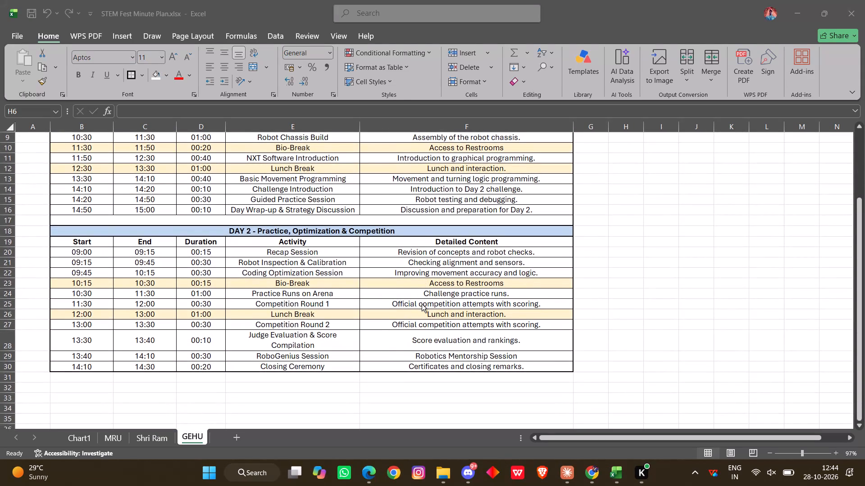
pyautogui.scroll(2, 422, 304)
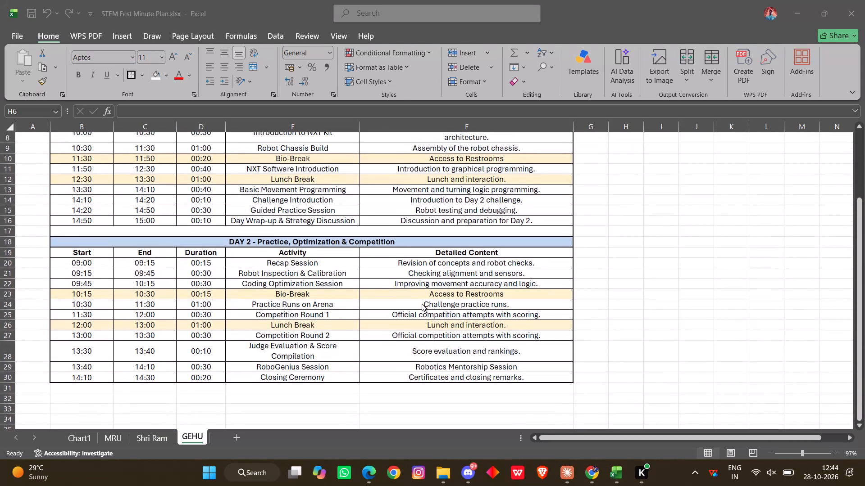
pyautogui.scroll(3, 422, 304)
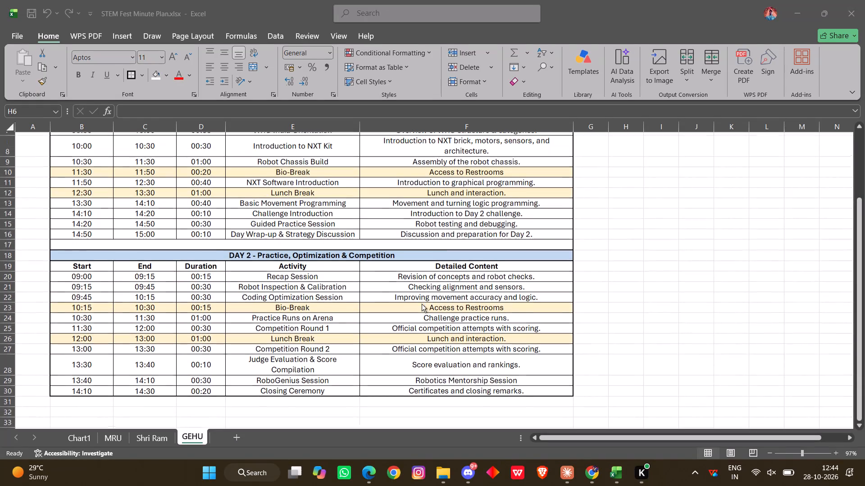
pyautogui.scroll(3, 422, 304)
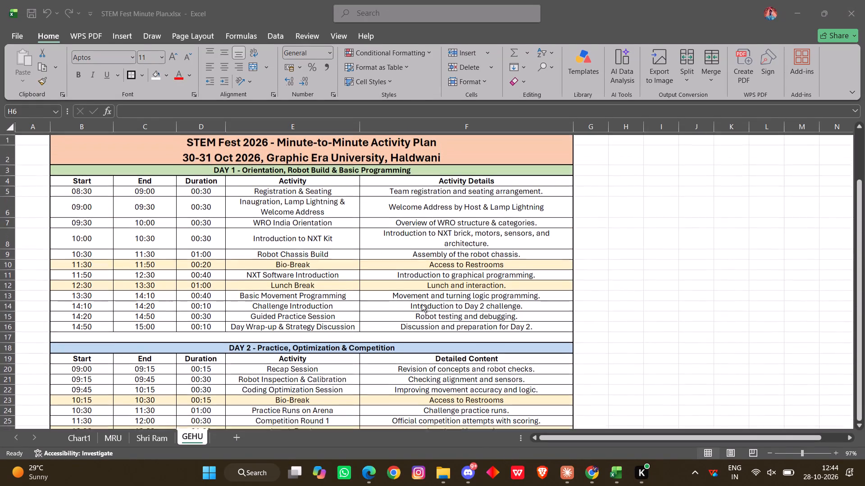
pyautogui.scroll(1, 397, 252)
pyautogui.scroll(-1, 397, 252)
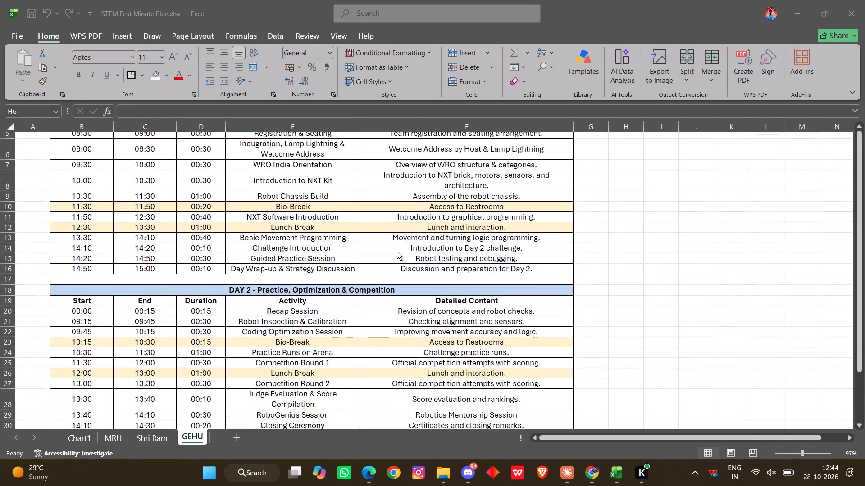
pyautogui.scroll(-1, 397, 252)
pyautogui.scroll(2, 397, 252)
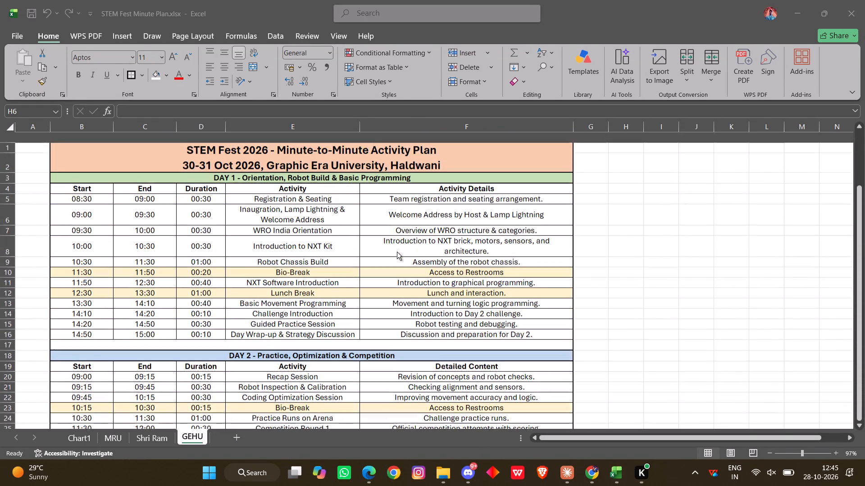
pyautogui.scroll(1, 423, 311)
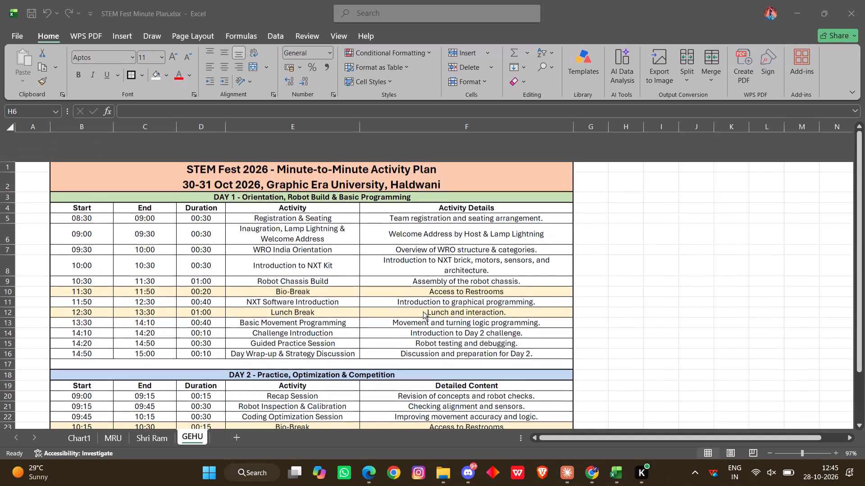
# Compare the titles and schedules on the Shri Ram and MRU sheets with the GEHU sheet, ending on the GEHU title.
pyautogui.click(150, 429)
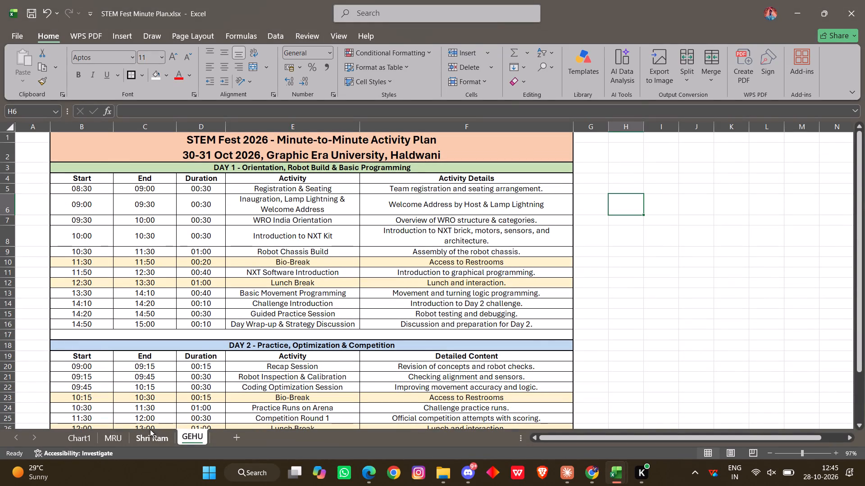
pyautogui.click(150, 432)
pyautogui.scroll(1, 223, 396)
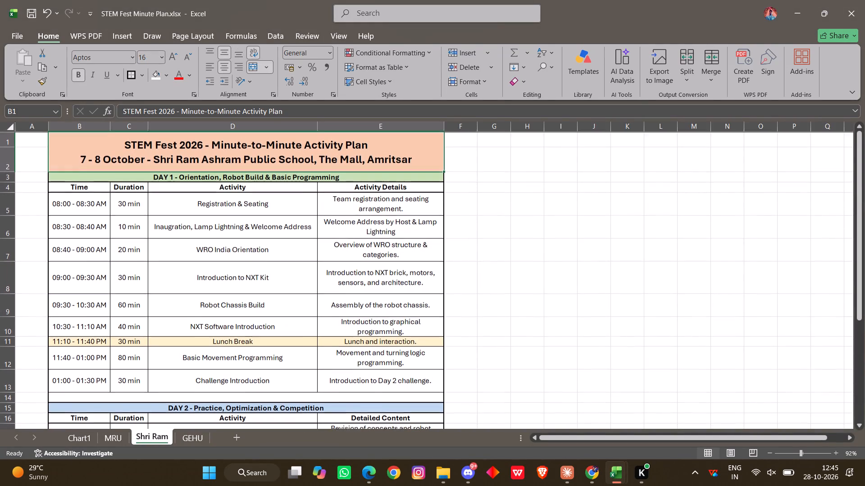
pyautogui.click(105, 444)
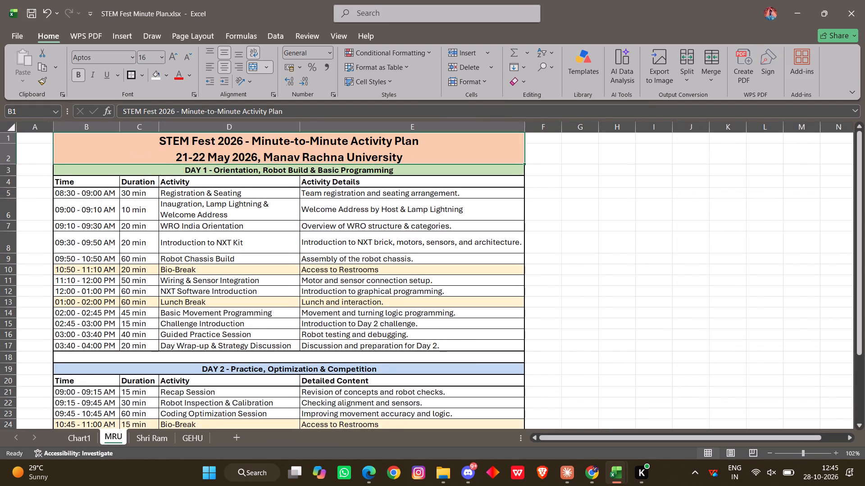
pyautogui.hscroll(1, 133, 398)
pyautogui.scroll(-2, 133, 398)
pyautogui.scroll(1, 133, 398)
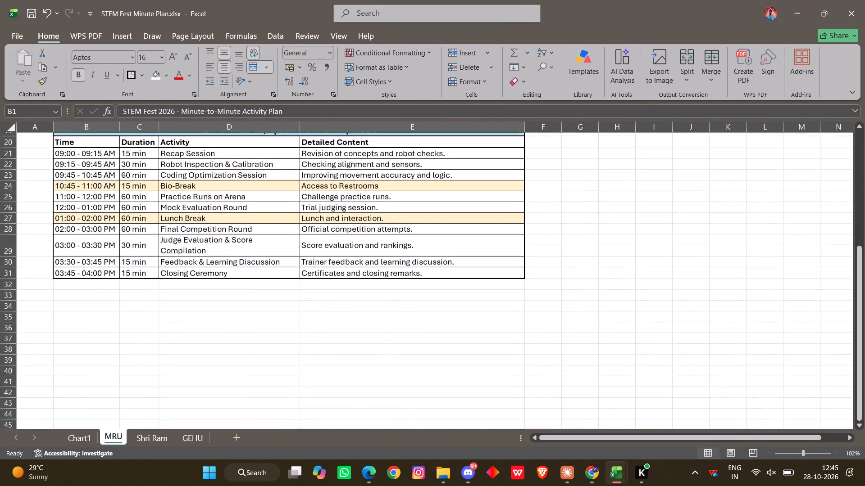
pyautogui.scroll(1, 133, 398)
pyautogui.click(140, 442)
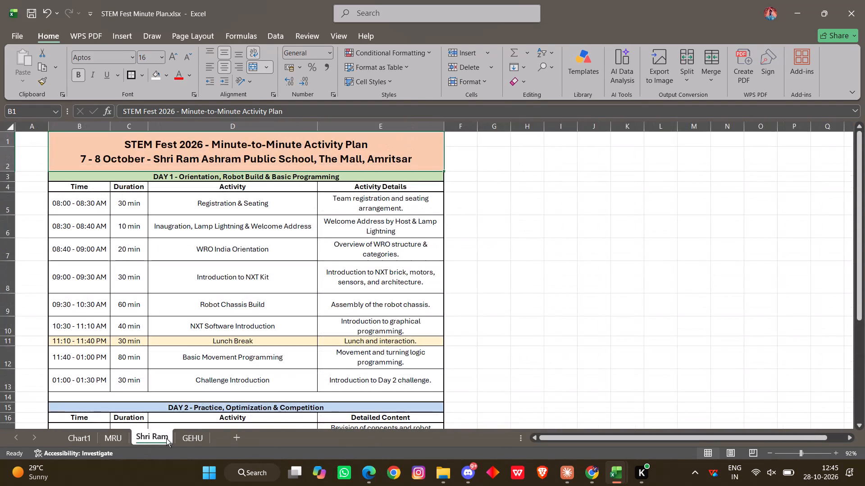
pyautogui.click(178, 438)
pyautogui.hscroll(1, 266, 348)
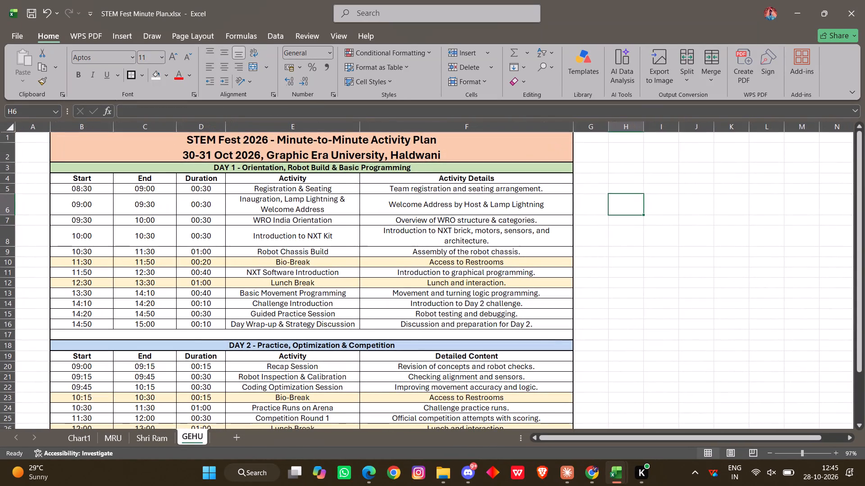
pyautogui.click(290, 139)
pyautogui.scroll(2, 308, 257)
pyautogui.scroll(-2, 308, 257)
pyautogui.scroll(4, 308, 257)
# Minimize the STEM Fest Minute Plan workbook to get back to the Final Day Plan - APAC 2026 workbook.
pyautogui.click(808, 6)
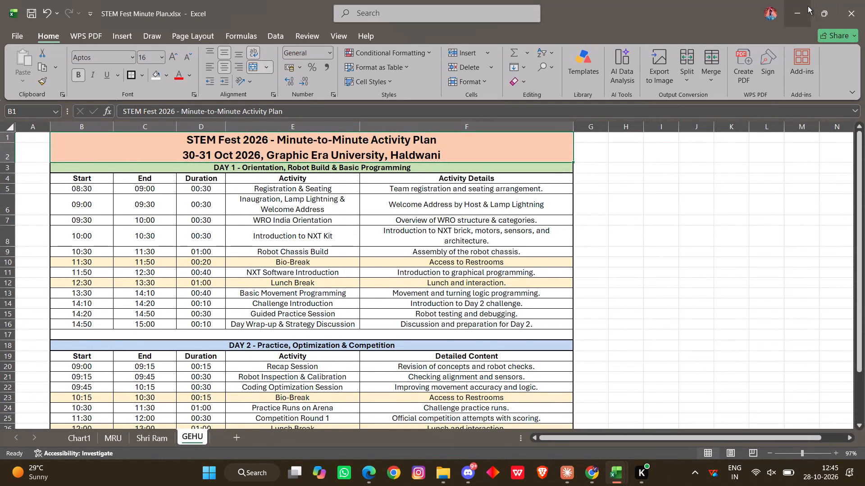
pyautogui.scroll(1, 540, 201)
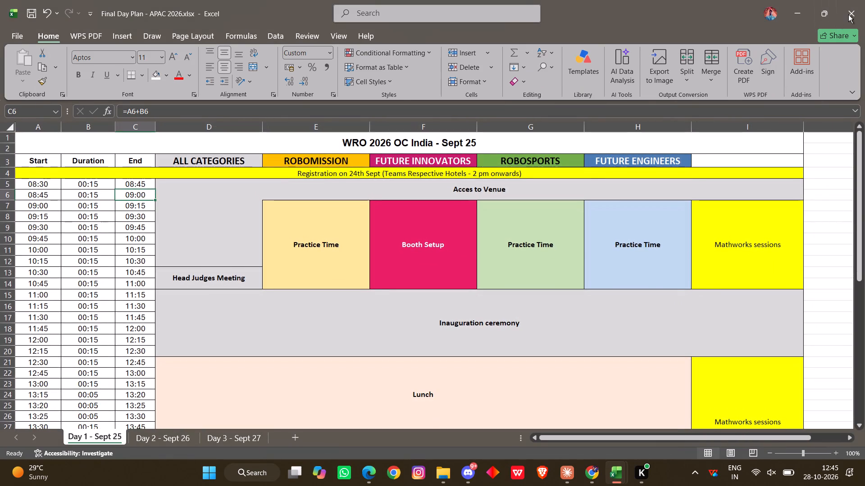